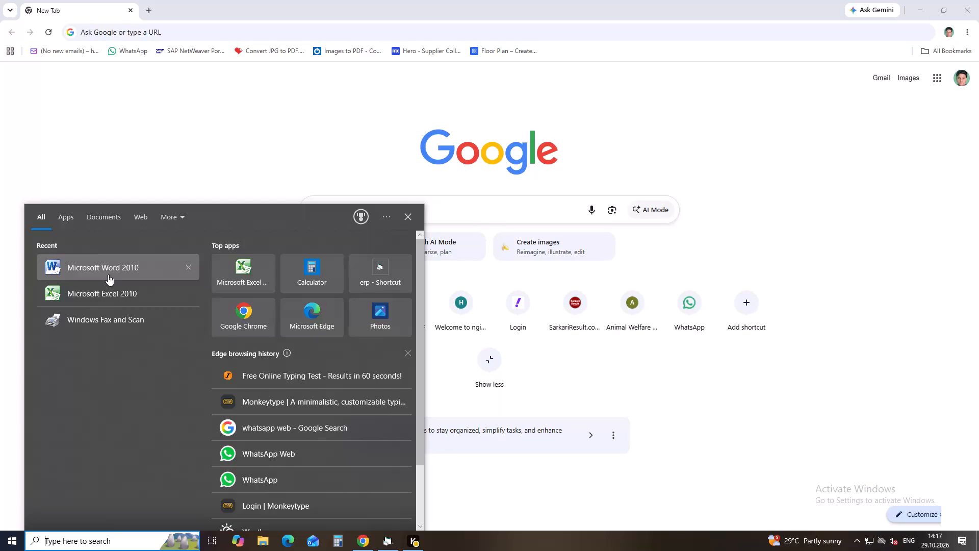
Open Microsoft Excel 2010 with a blank workbook and dismiss the activation wizard.
left_click(116, 300)
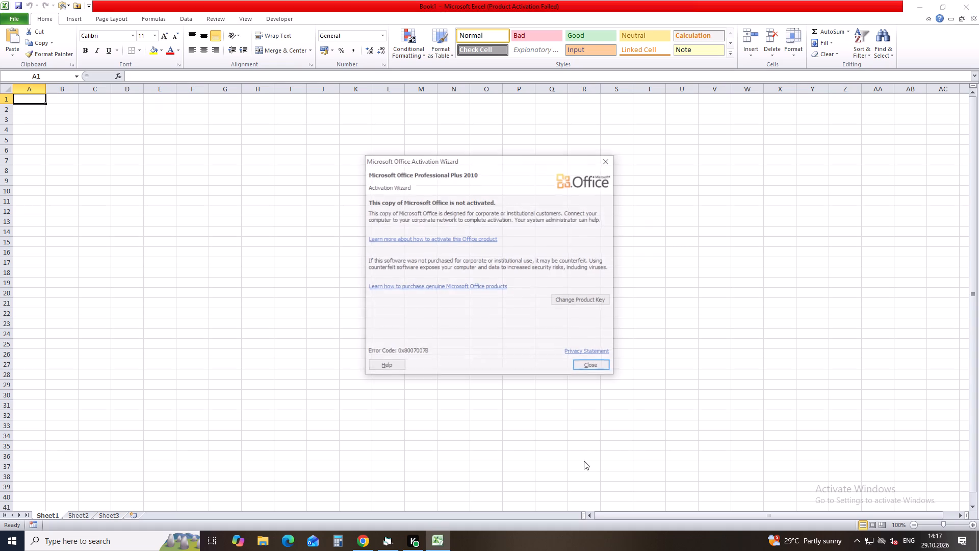
left_click(596, 369)
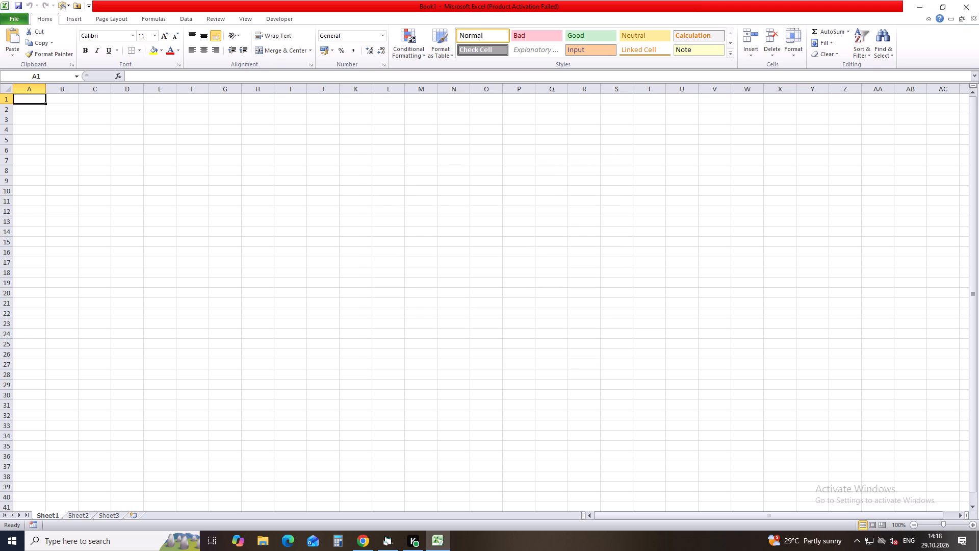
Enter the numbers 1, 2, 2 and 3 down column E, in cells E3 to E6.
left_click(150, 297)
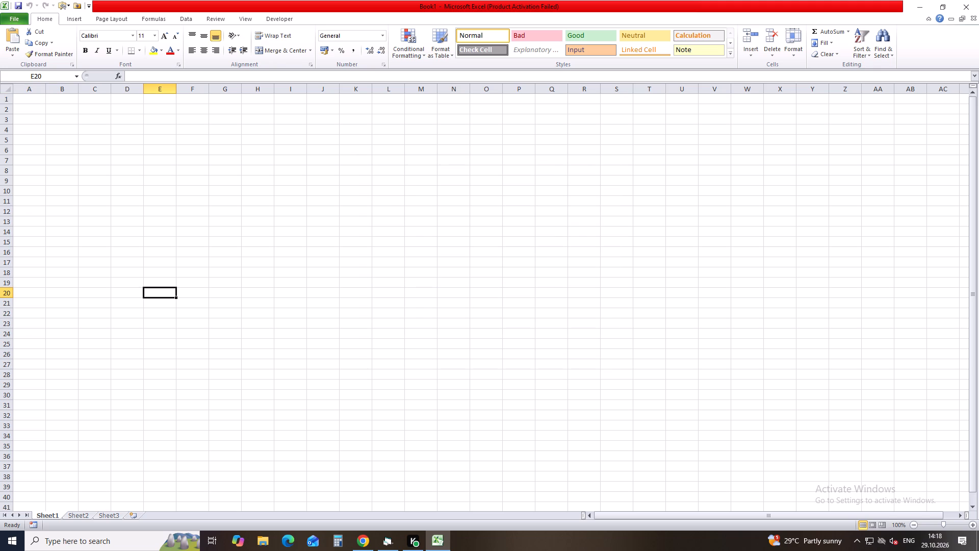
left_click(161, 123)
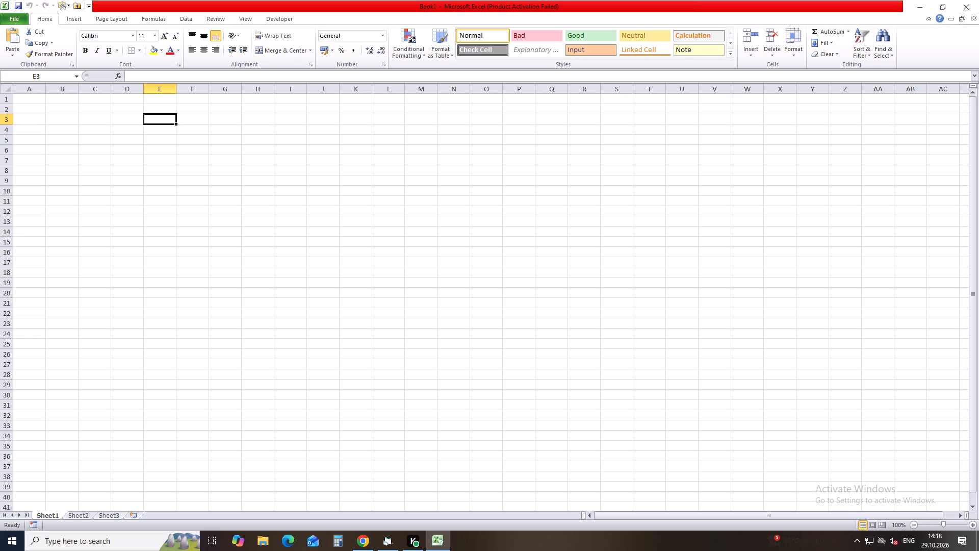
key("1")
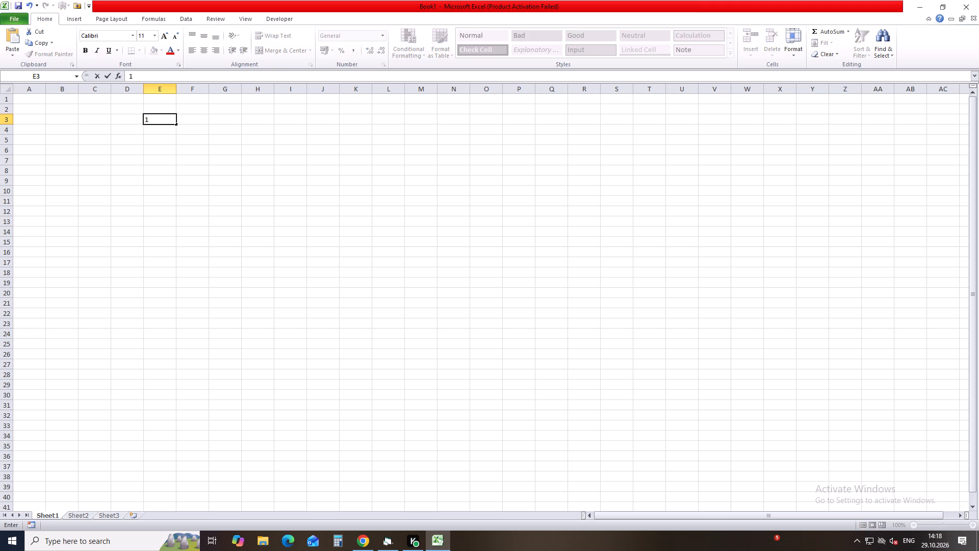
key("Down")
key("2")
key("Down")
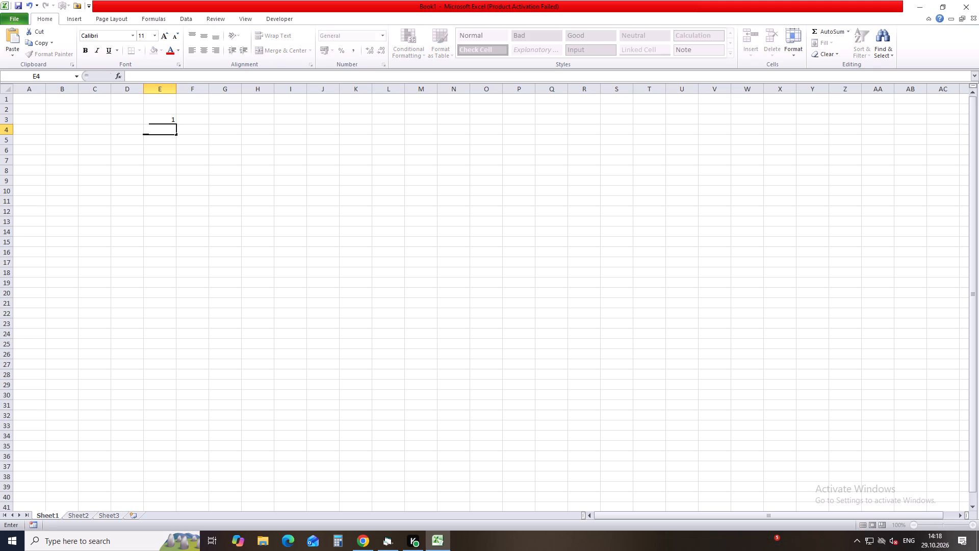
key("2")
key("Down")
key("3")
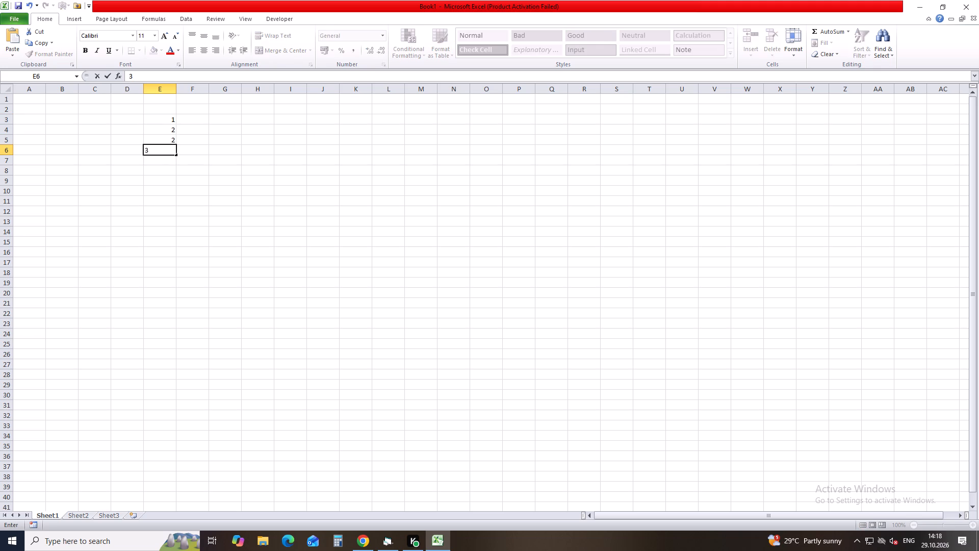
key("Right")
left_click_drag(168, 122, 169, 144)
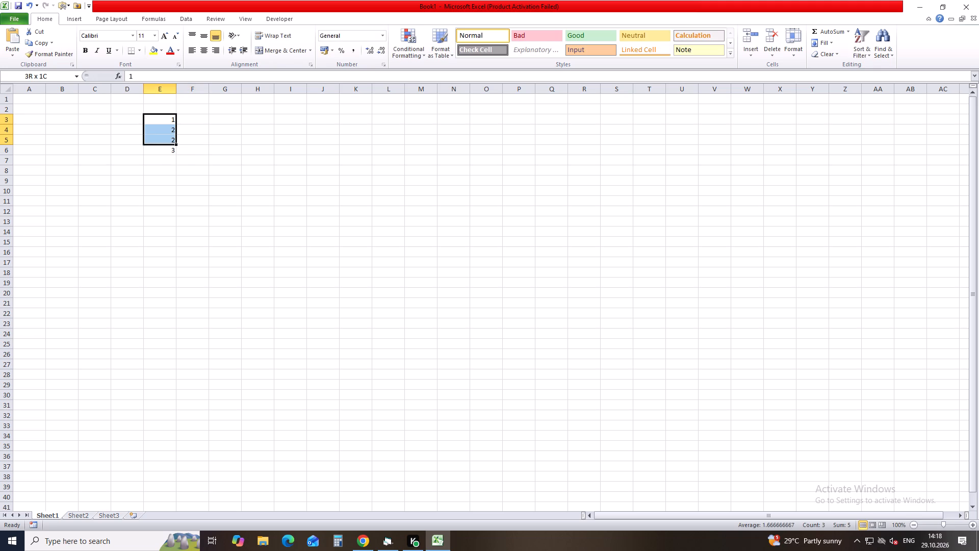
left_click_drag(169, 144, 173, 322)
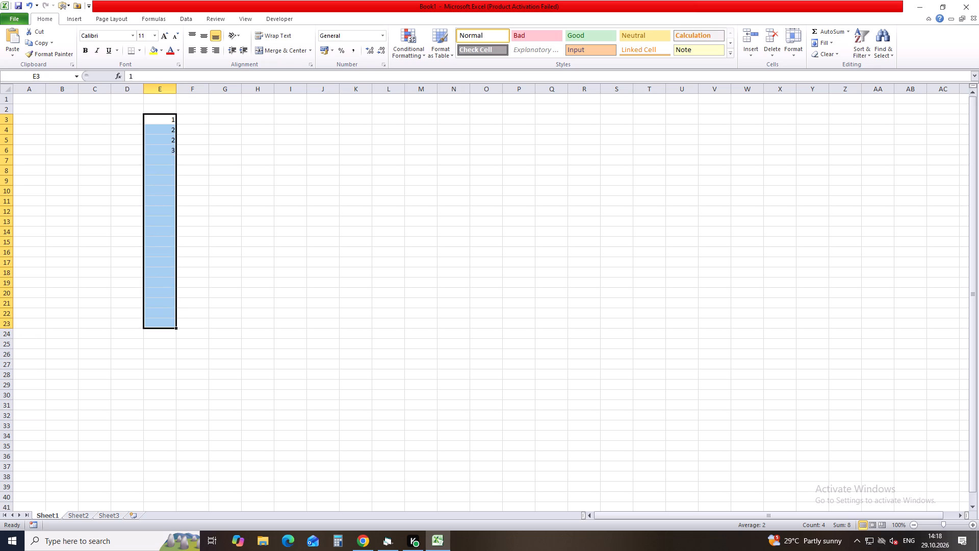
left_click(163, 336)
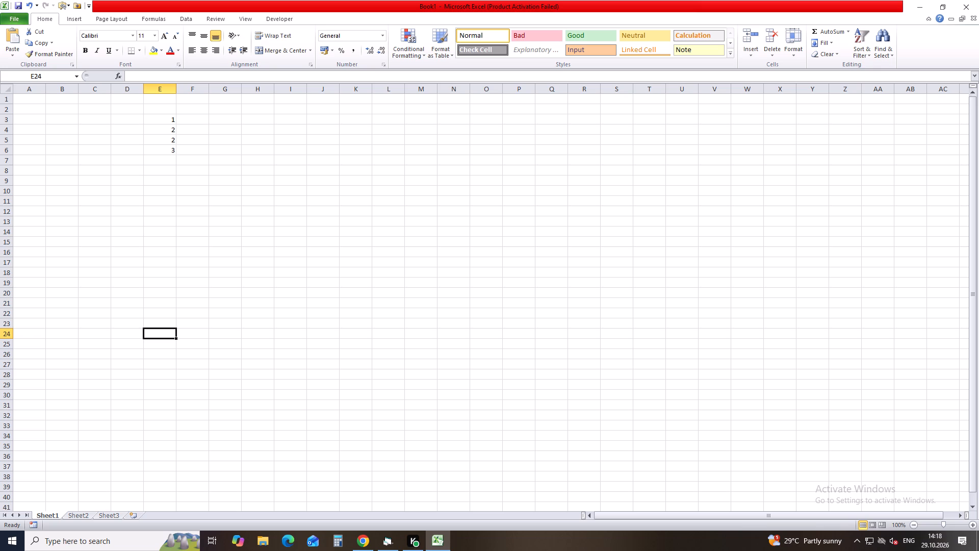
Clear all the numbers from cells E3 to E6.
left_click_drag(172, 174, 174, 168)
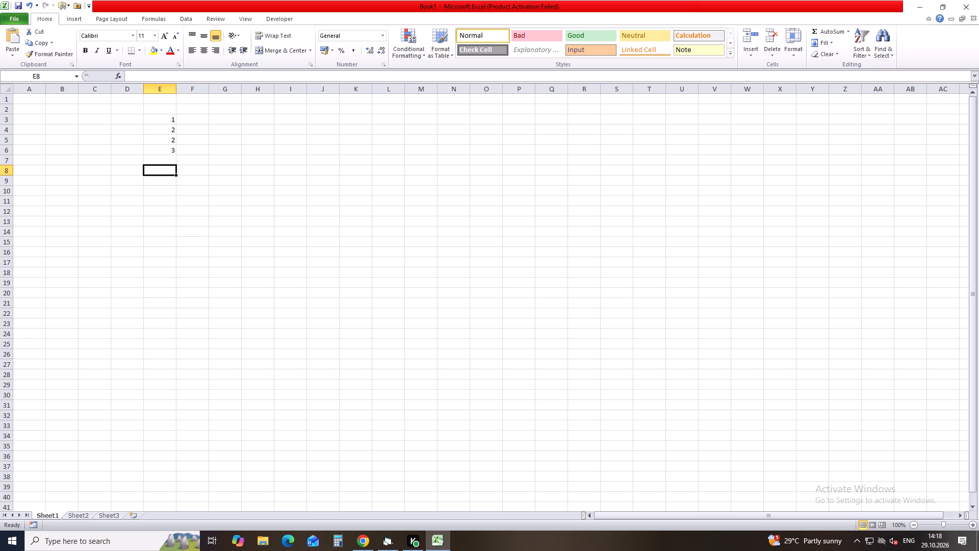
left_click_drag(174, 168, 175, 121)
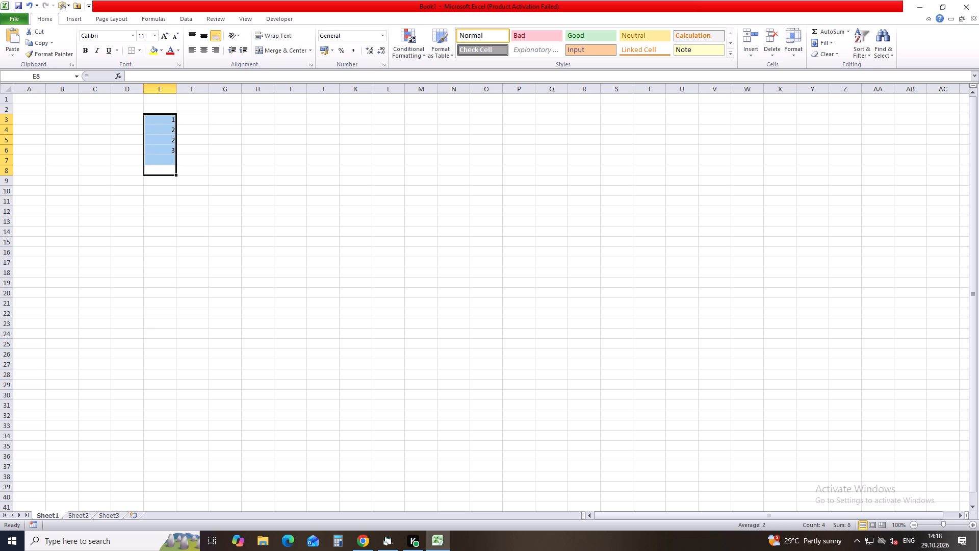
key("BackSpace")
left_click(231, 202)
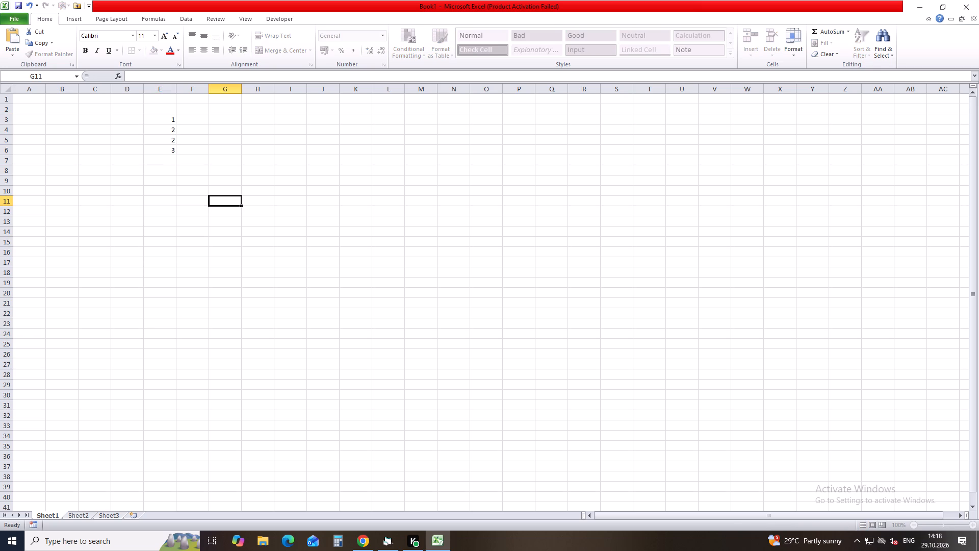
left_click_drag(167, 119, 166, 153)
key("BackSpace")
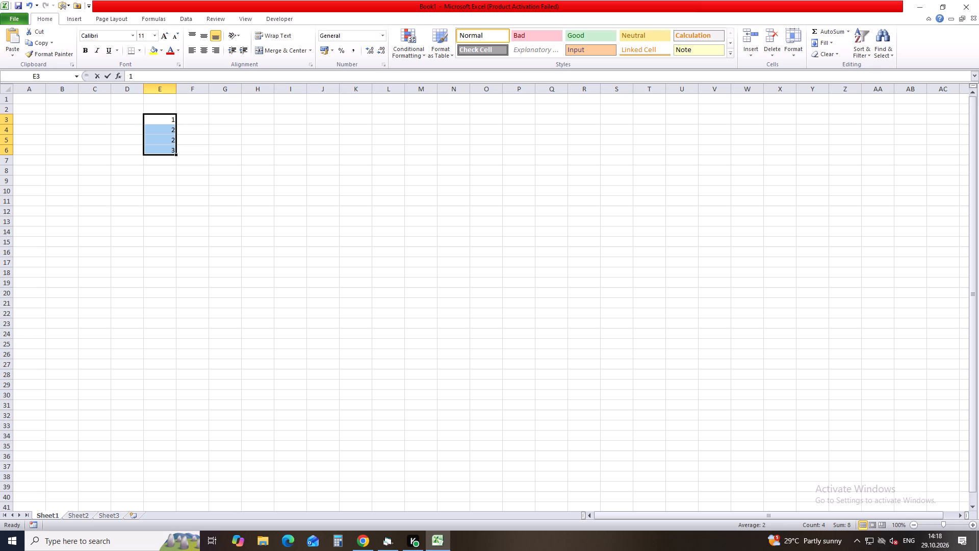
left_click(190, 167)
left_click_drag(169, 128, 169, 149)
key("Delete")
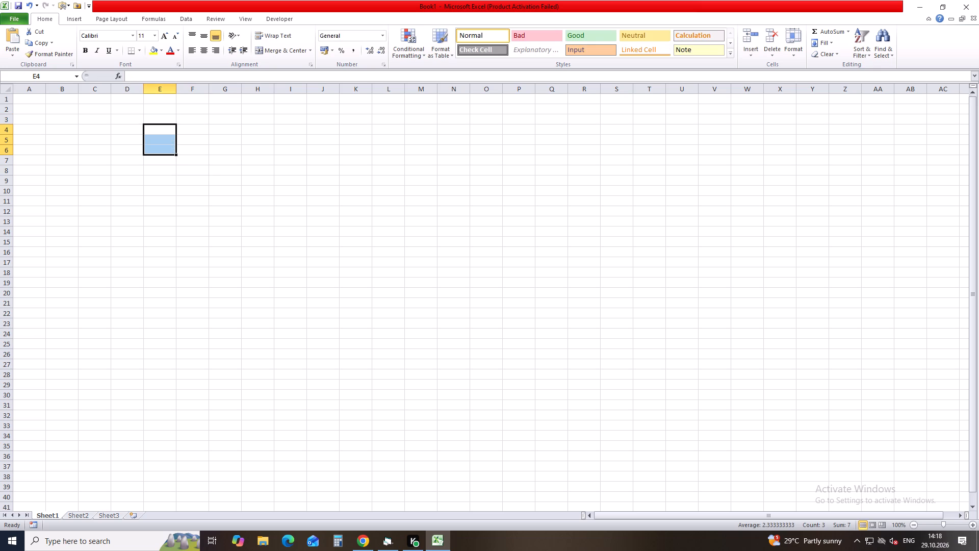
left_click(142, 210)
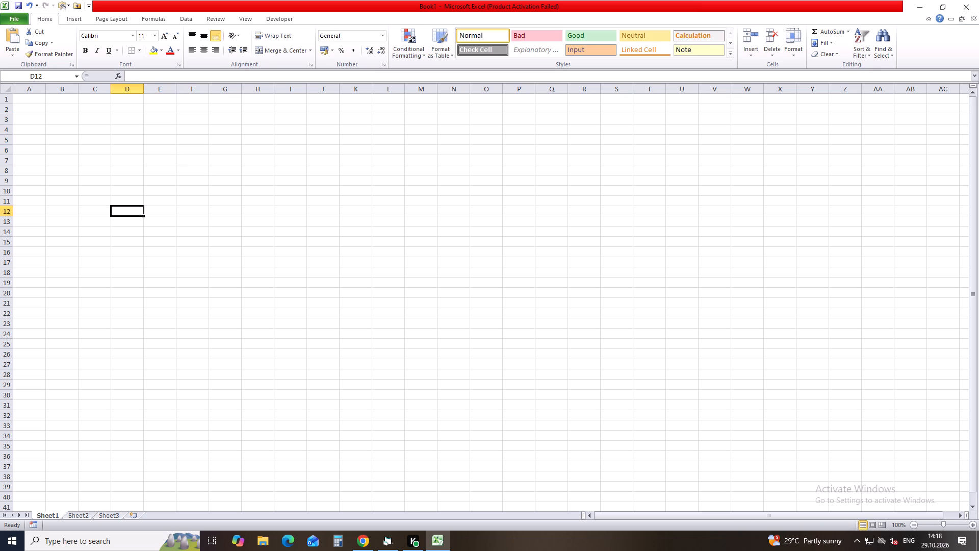
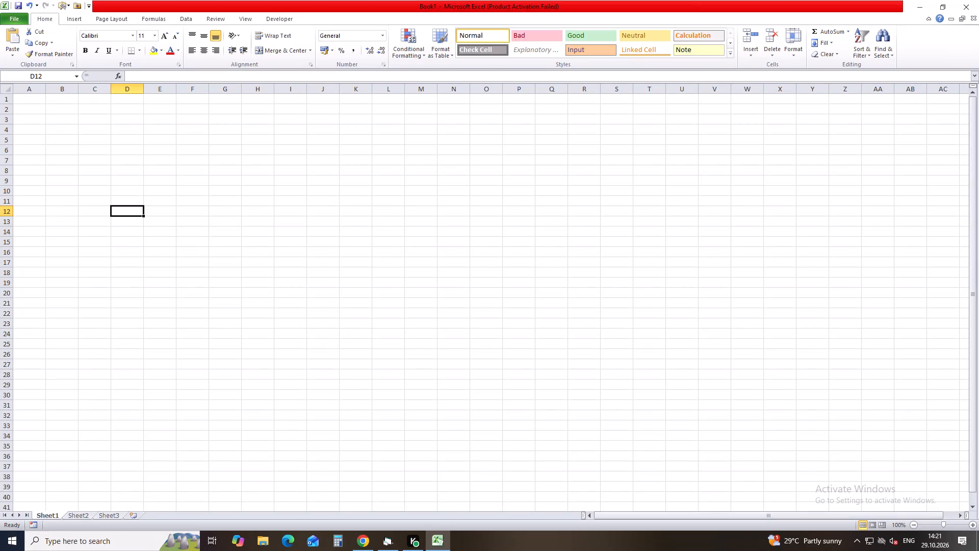
Switch to AutoFast@ERP and open the Production Management module, reconnecting to the server.
left_click(389, 539)
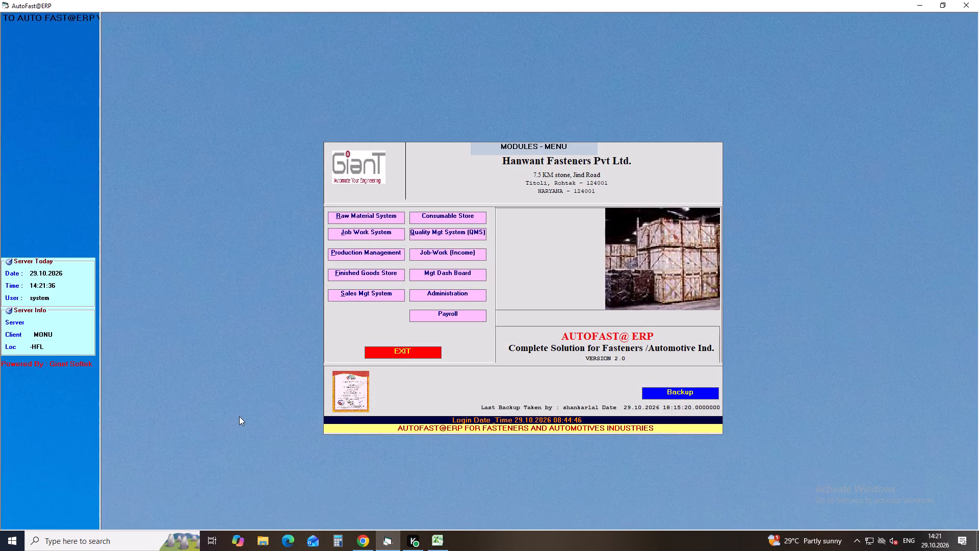
left_click(350, 248)
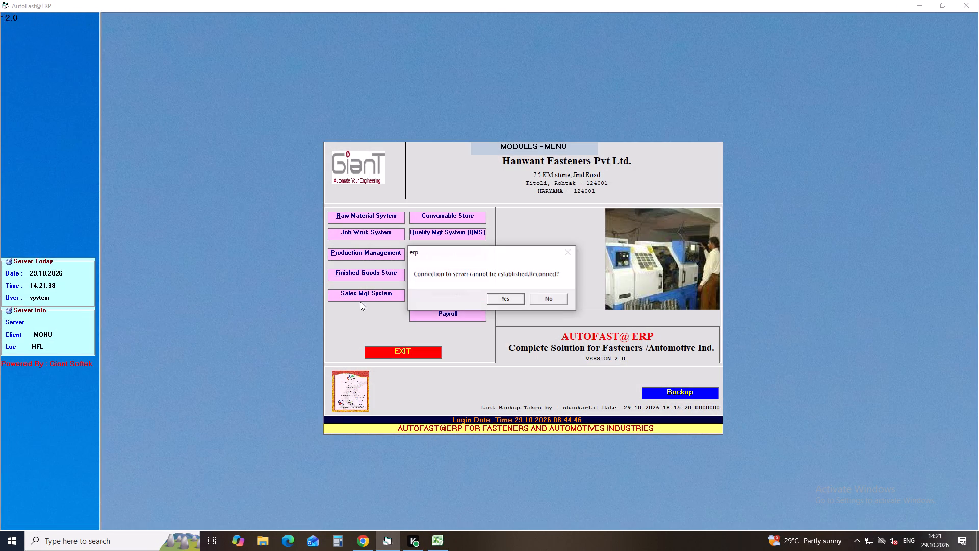
left_click(501, 298)
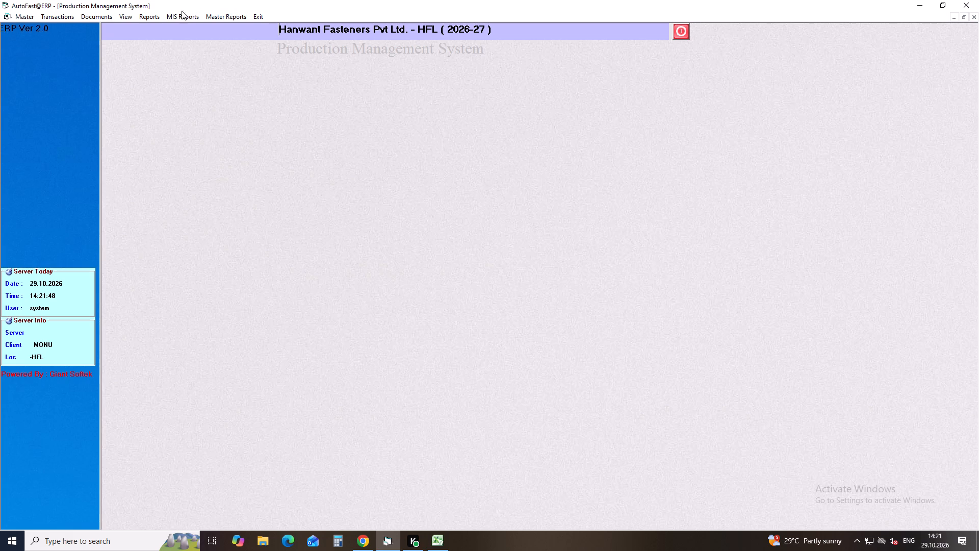
Generate the Detail Production (Ist Operation) PR05 report for item PIN TPN D72 L144 (50TPNA069130), review it, and close the report and its form.
left_click(150, 17)
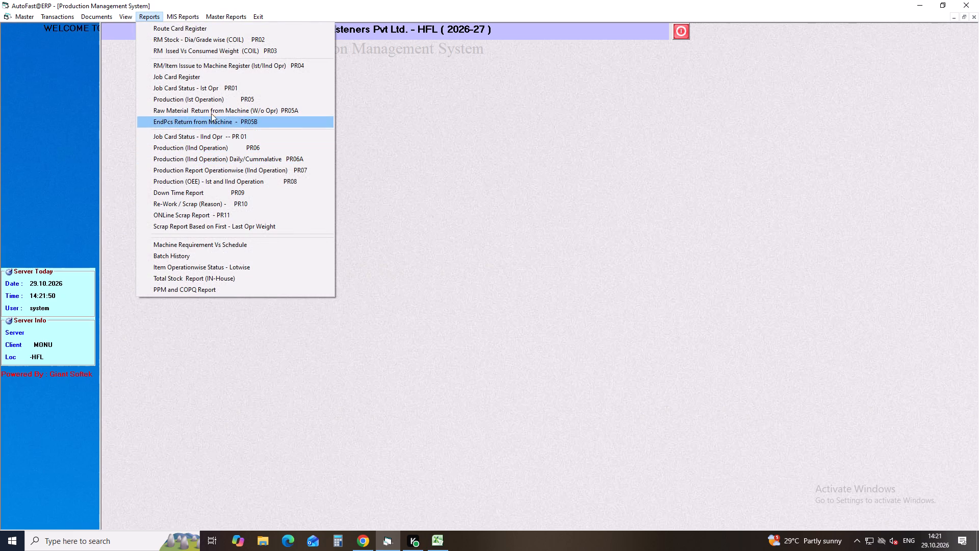
left_click(221, 95)
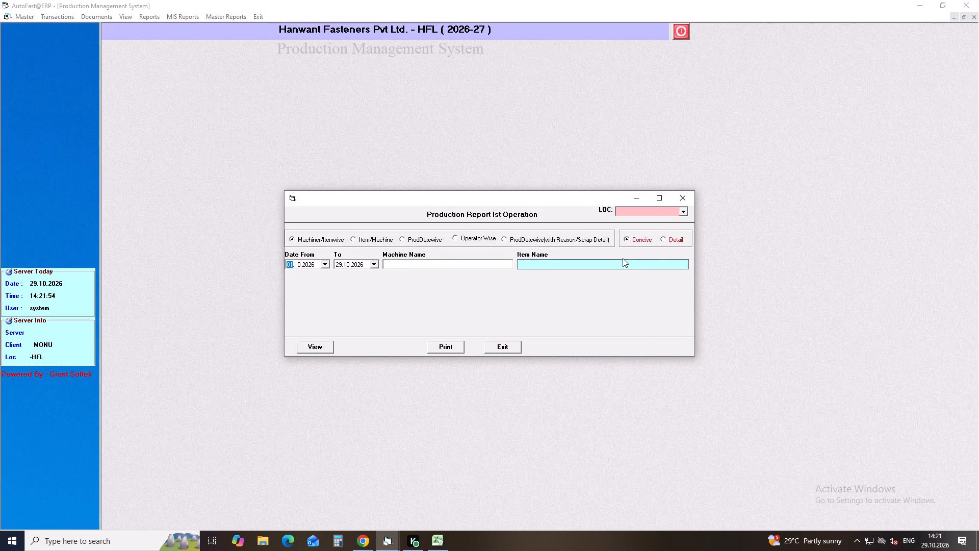
left_click(661, 239)
left_click(577, 264)
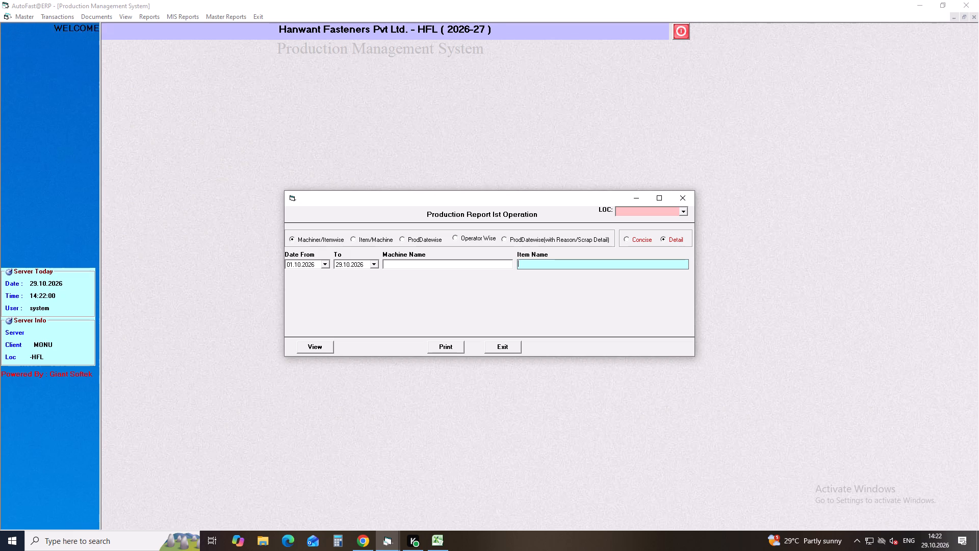
key("shift+percent")
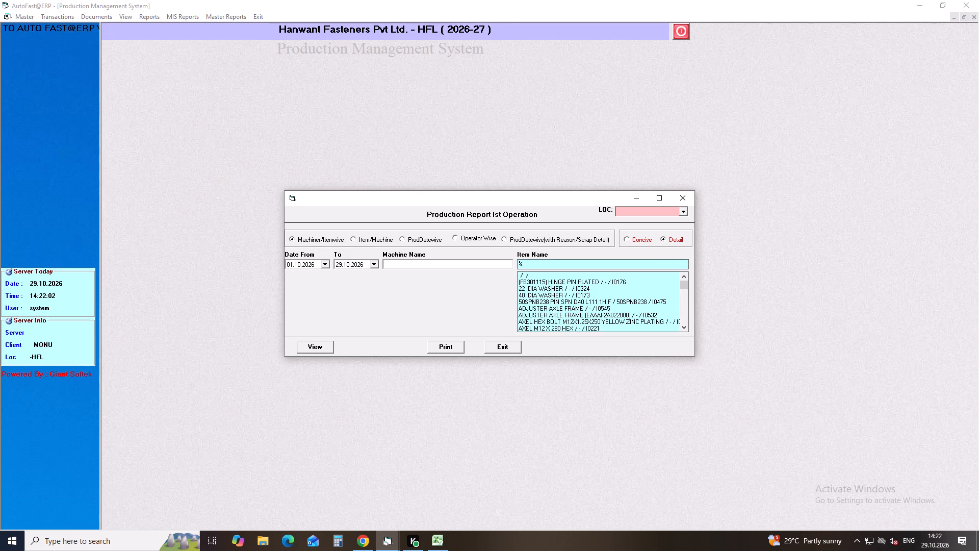
type("144")
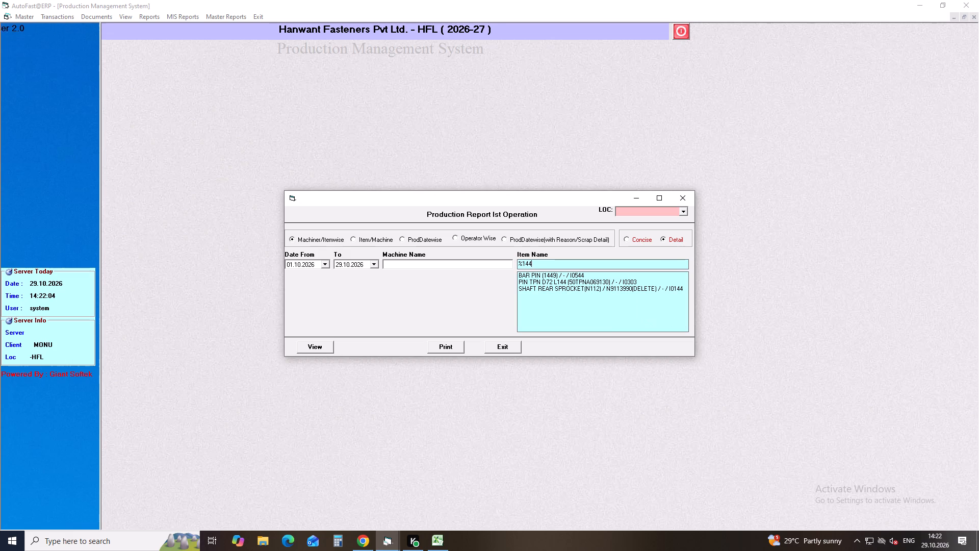
key("Down")
key("Down")
key("Down")
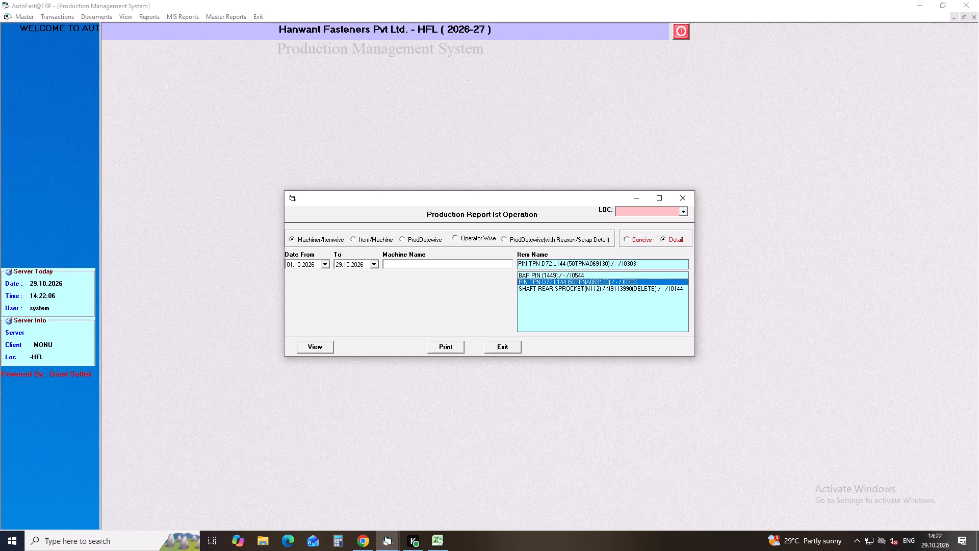
key("Return")
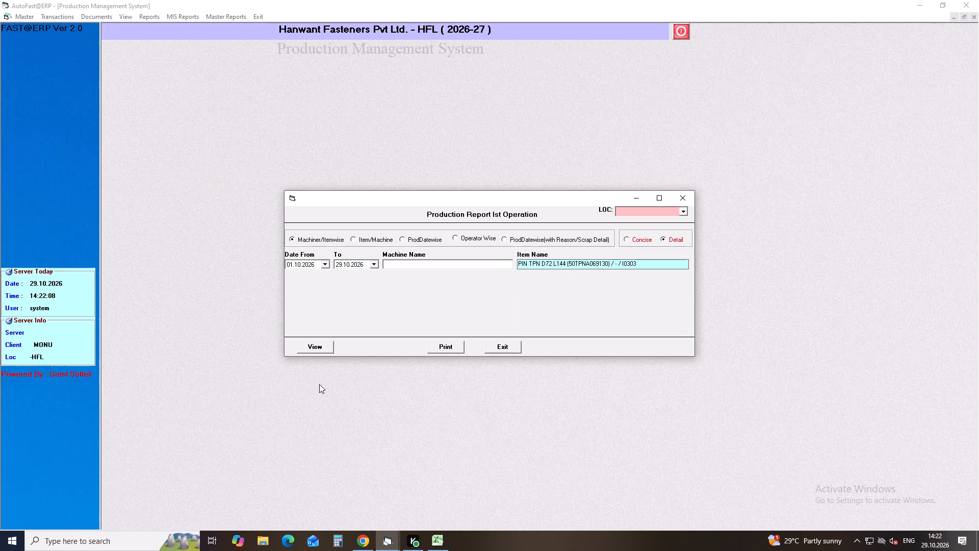
left_click(452, 348)
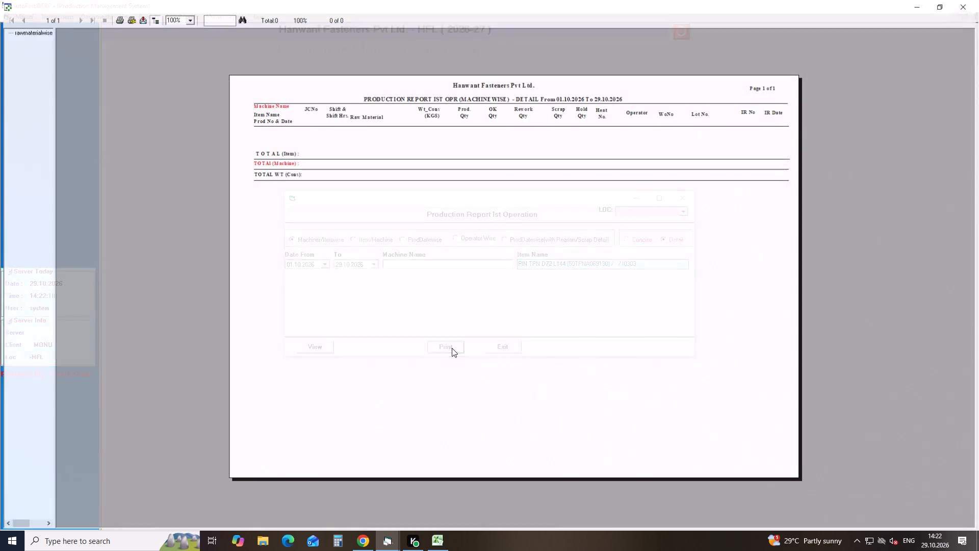
left_click(961, 6)
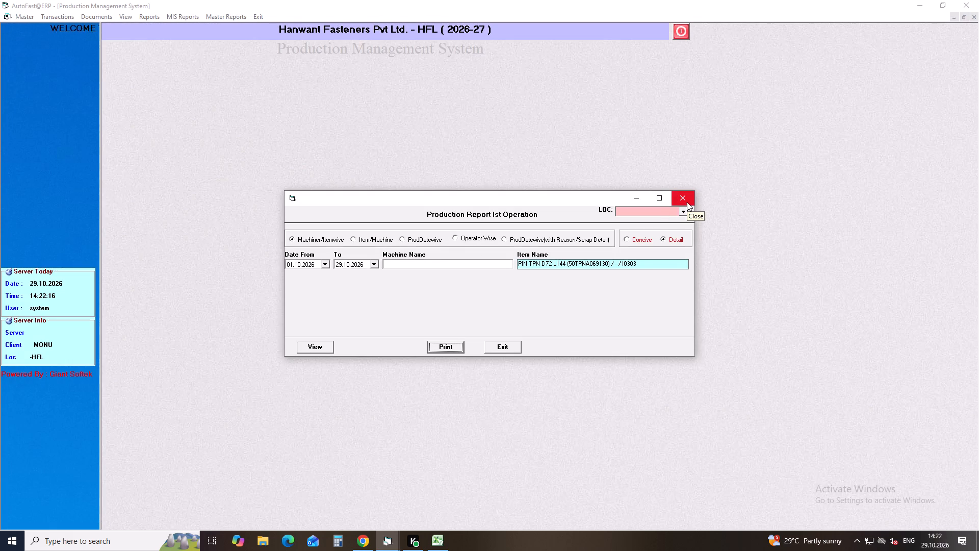
left_click(686, 202)
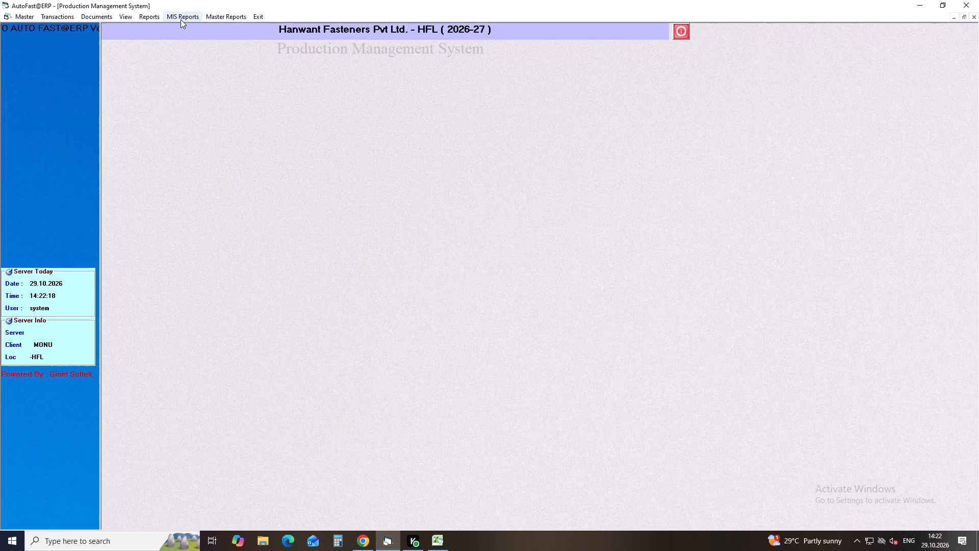
Reopen the Production (Ist Operation) PR05 report form in Detail mode and set its start date to 01.09.2026.
left_click(145, 18)
left_click(251, 102)
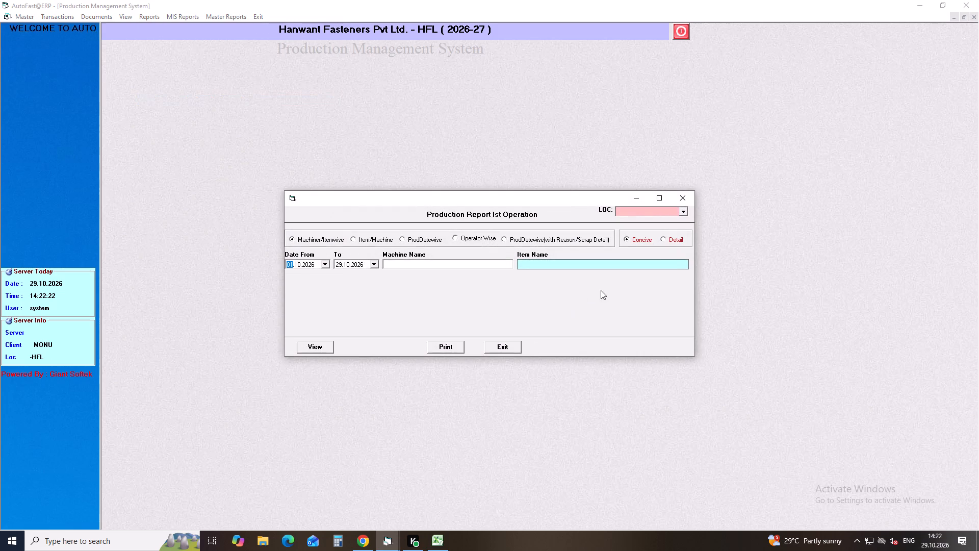
left_click(662, 239)
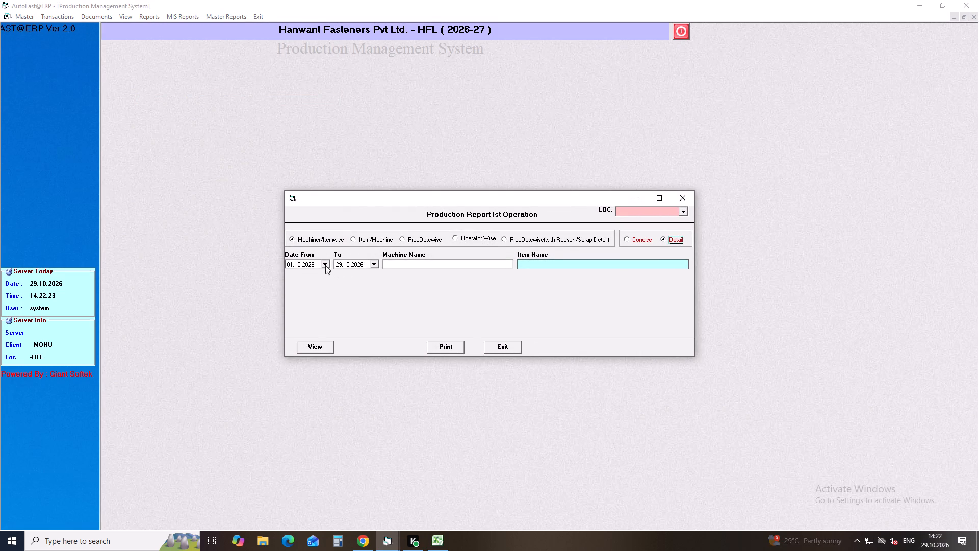
left_click(325, 265)
left_click(296, 279)
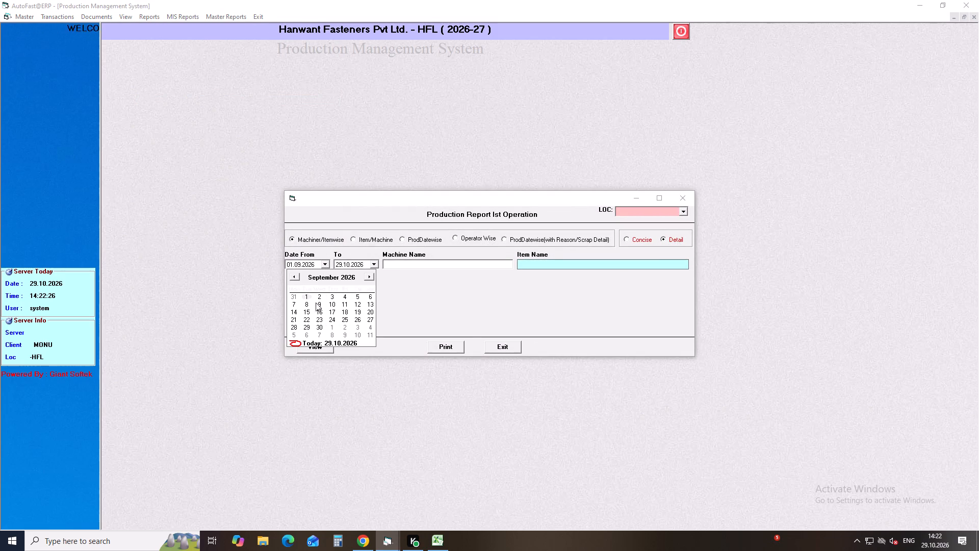
left_click(311, 297)
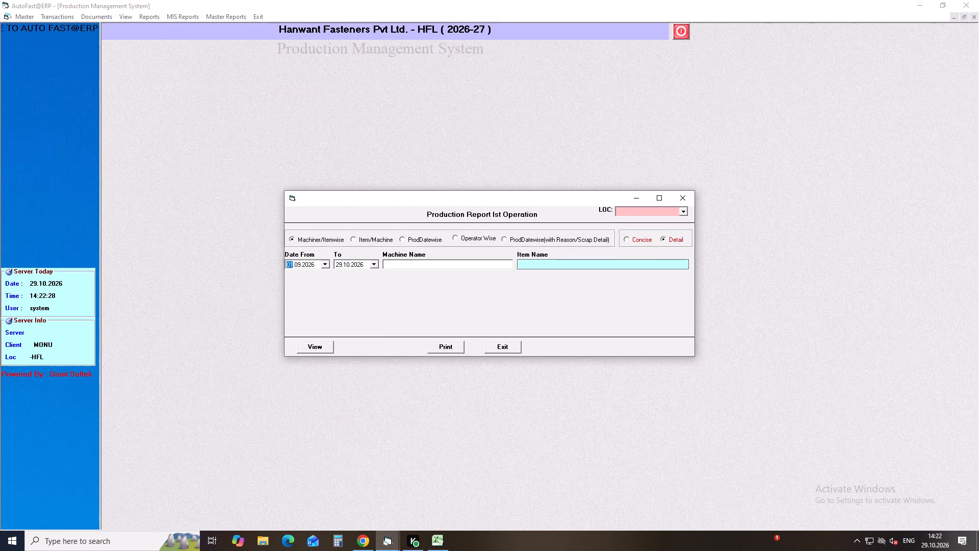
Generate the first-operation report for item PIN TPN D72 L144 (50TPNA069130), review it, and close the report and its form.
left_click(535, 268)
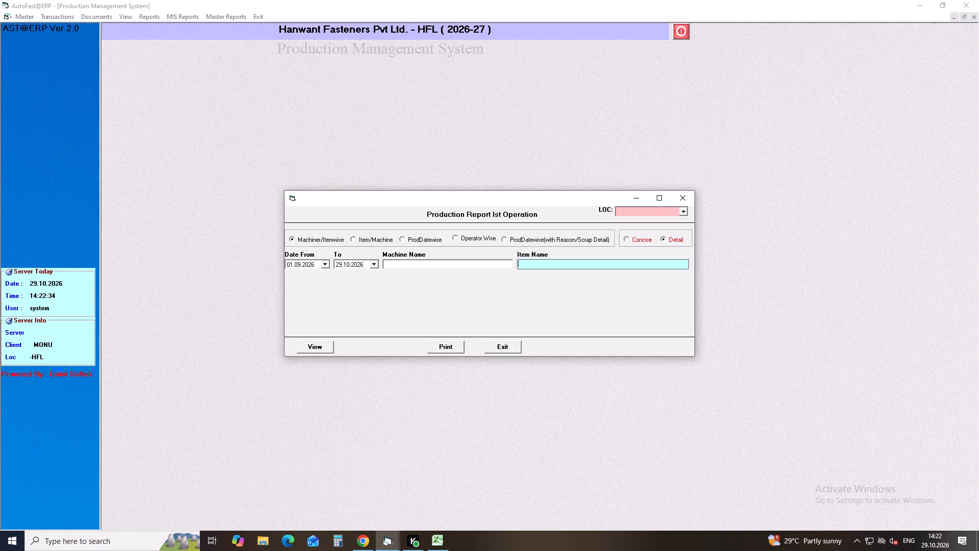
key("shift+percent")
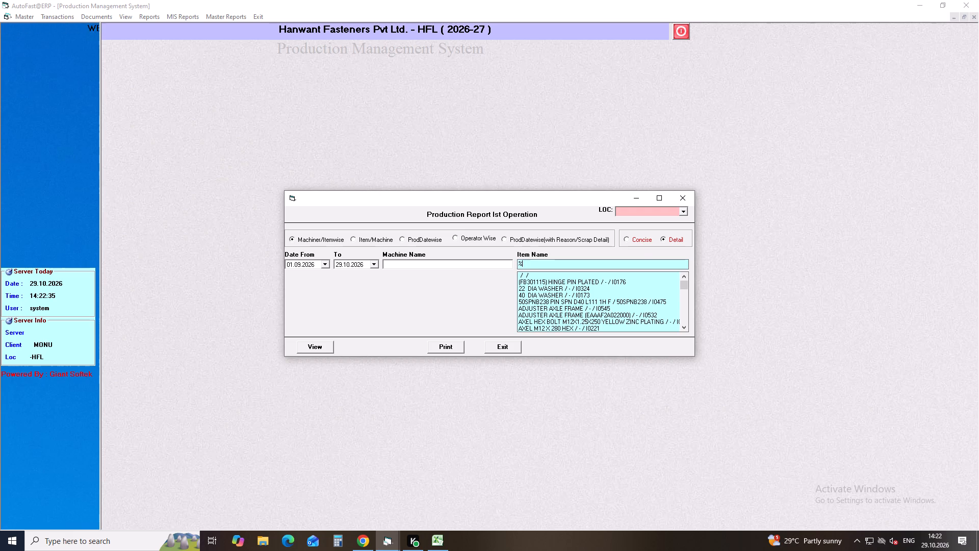
key("l")
type("144")
key("Down")
key("Down")
key("Down")
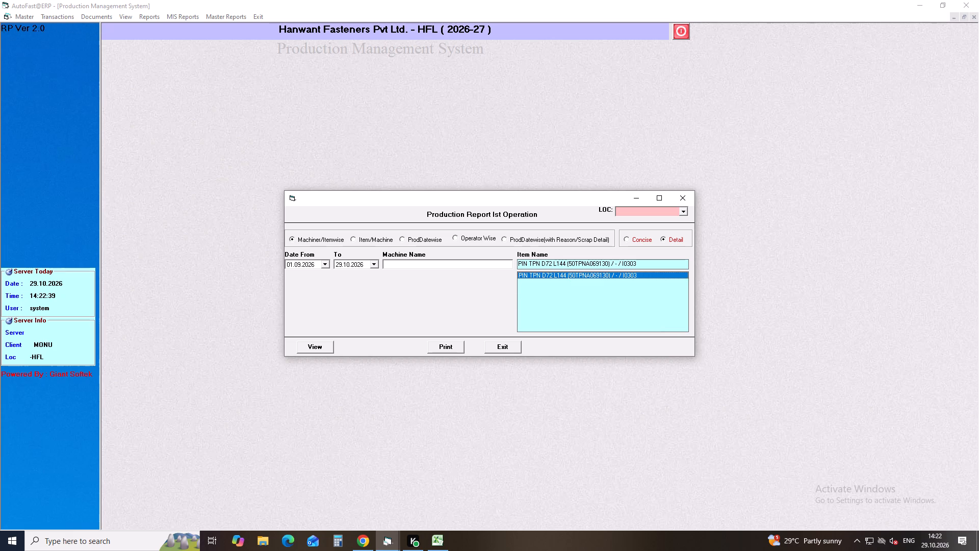
key("Return")
key("Return")
key("Return")
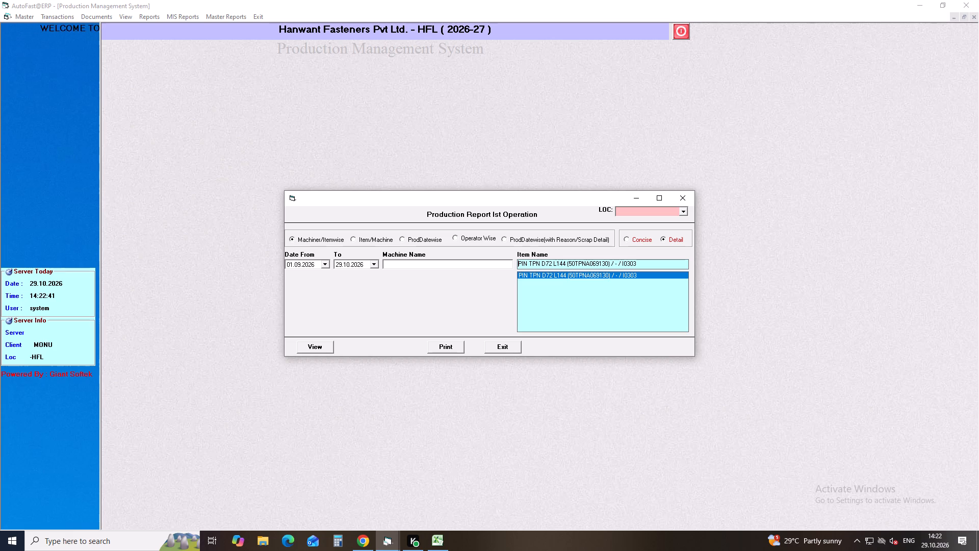
left_click(442, 347)
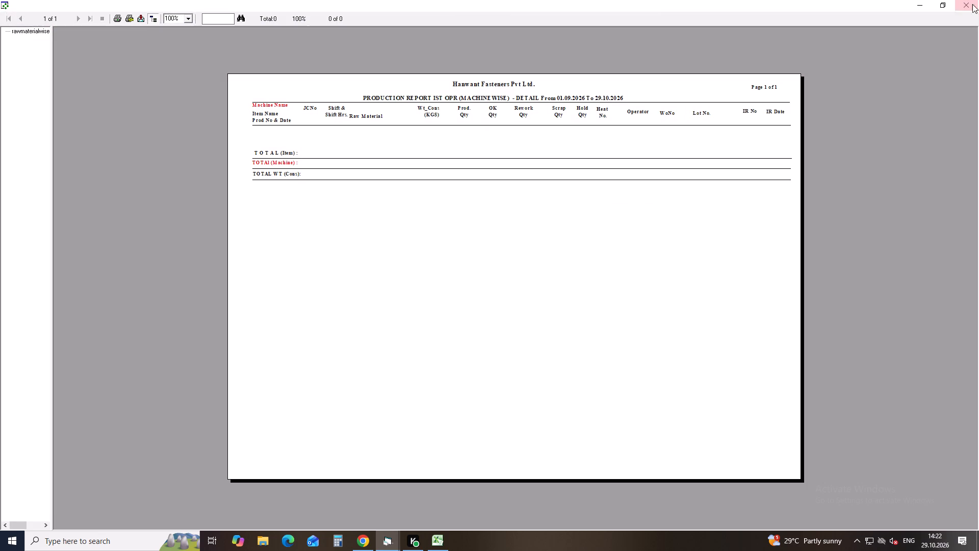
left_click(971, 3)
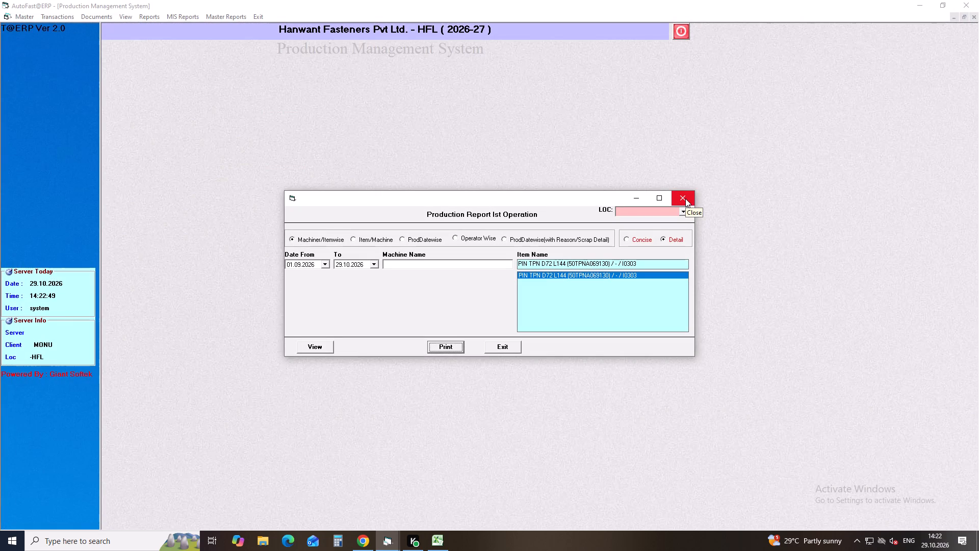
left_click(685, 198)
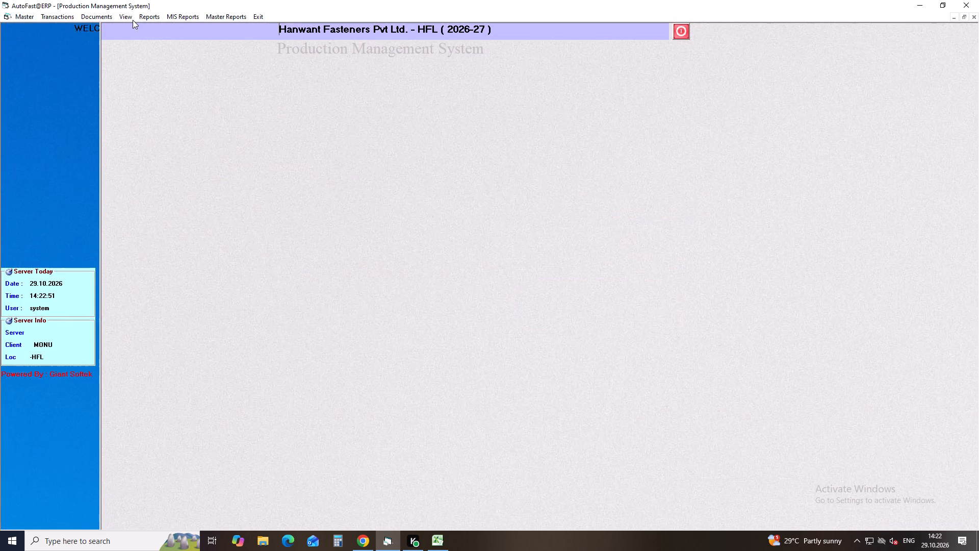
Open the Production (IInd Operation) PR06 report form and set it to Detail, ready for an item search.
left_click(148, 15)
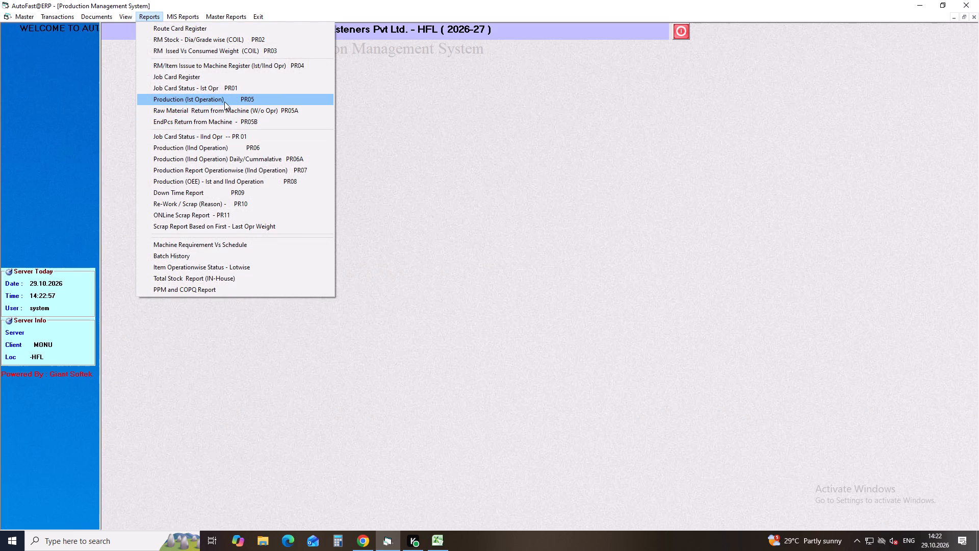
left_click(237, 150)
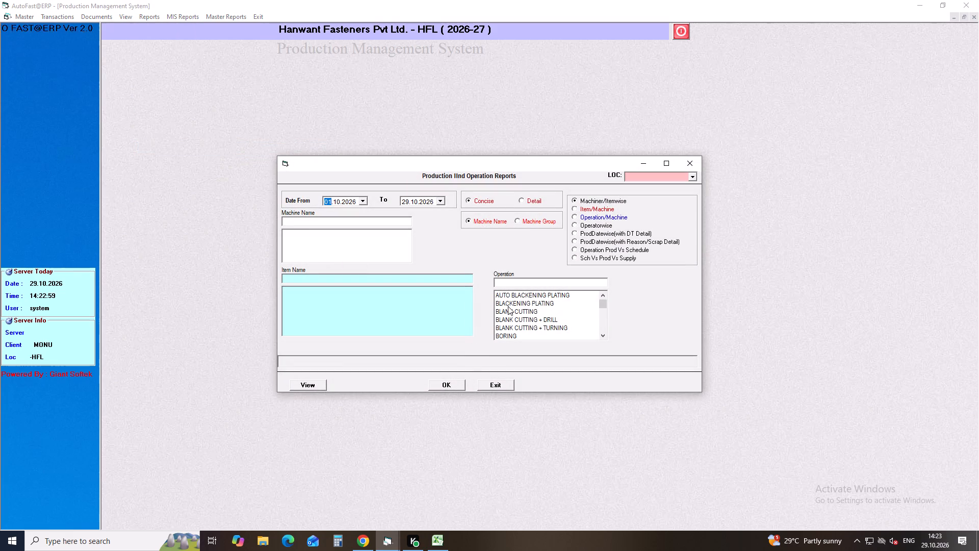
left_click(524, 201)
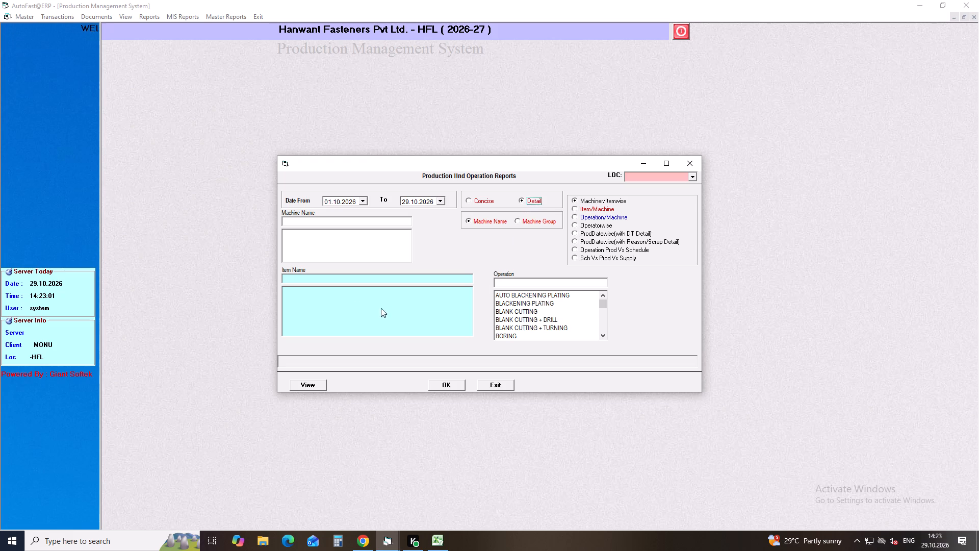
left_click(321, 278)
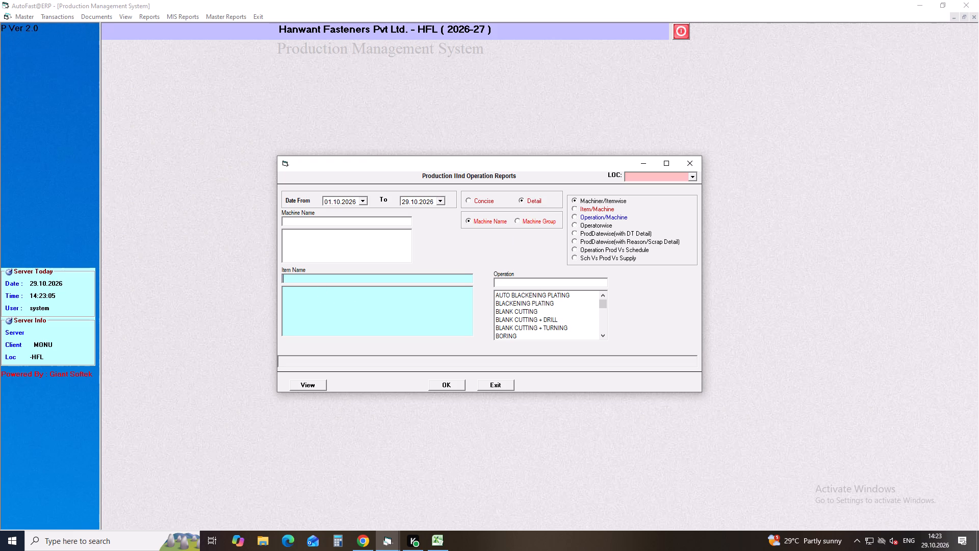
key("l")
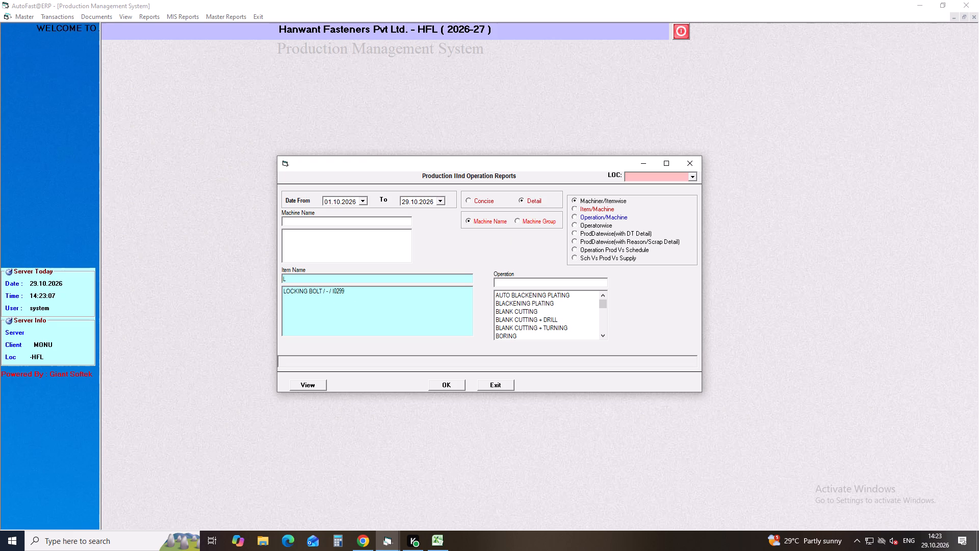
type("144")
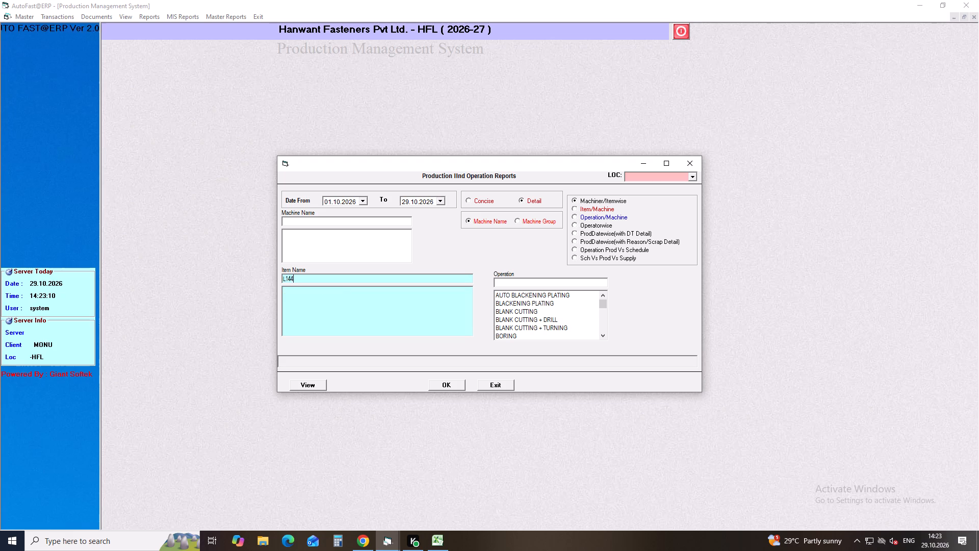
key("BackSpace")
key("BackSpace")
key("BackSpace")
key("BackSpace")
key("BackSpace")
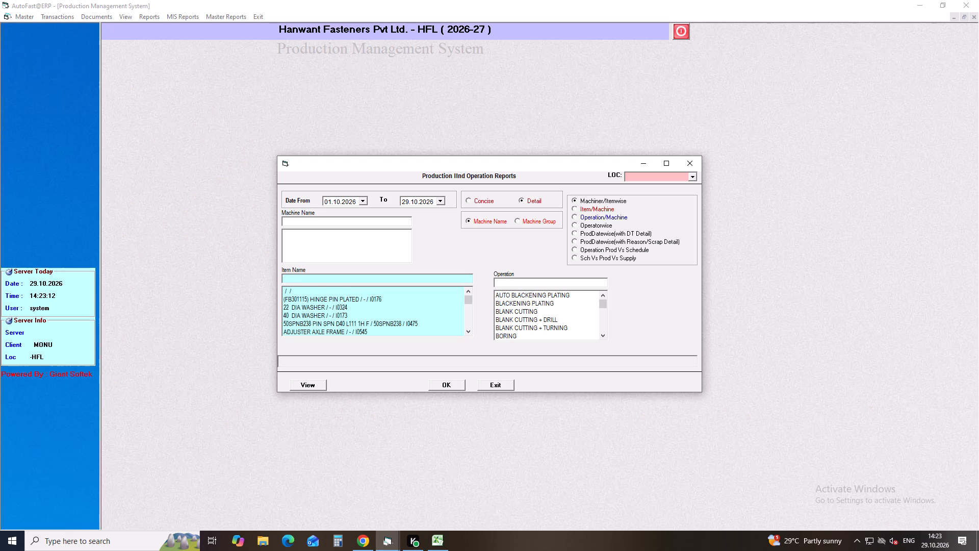
Search the items for %l144, select PIN TPN D72 L144 (50TPNA069130), and generate its detailed second-operation production report.
key("shift+percent")
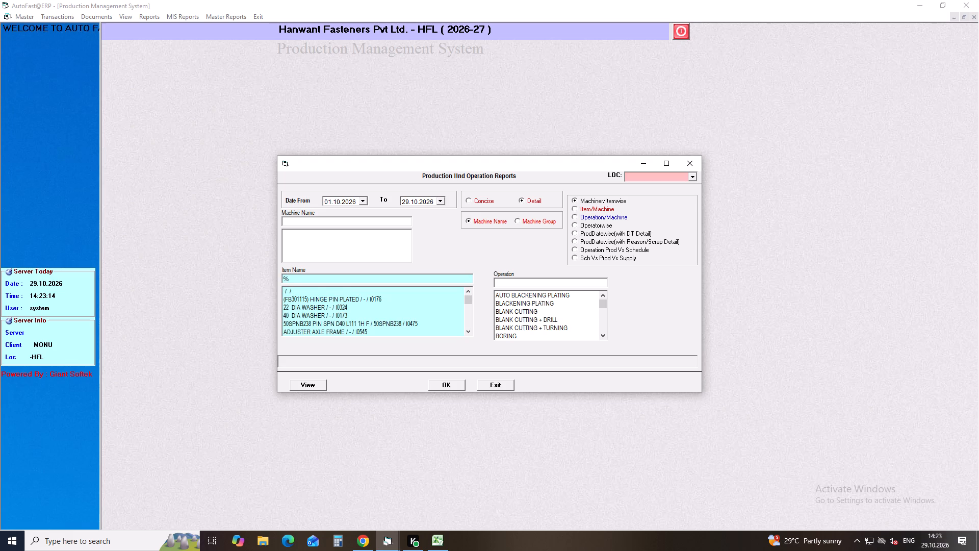
type("l144")
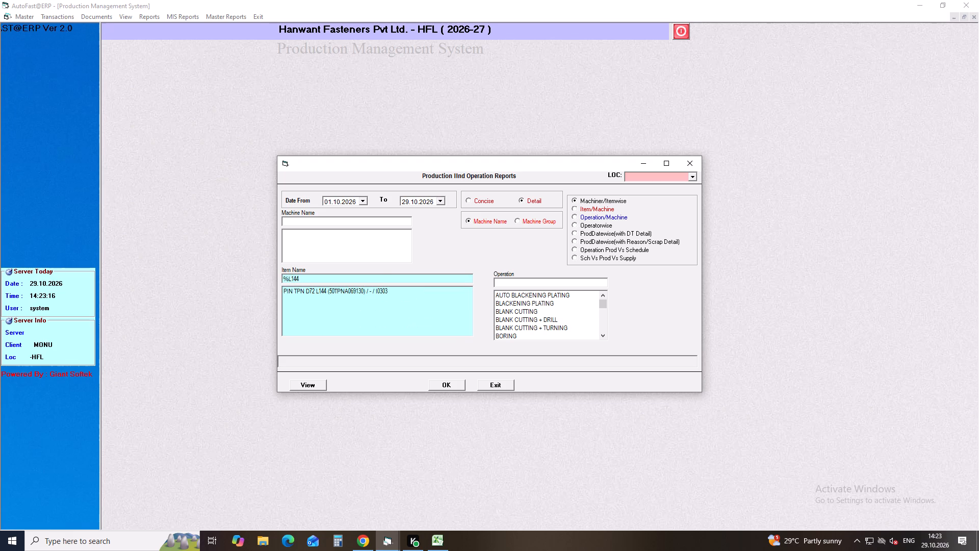
key("Down")
key("Down")
key("Return")
key("Return")
key("Return")
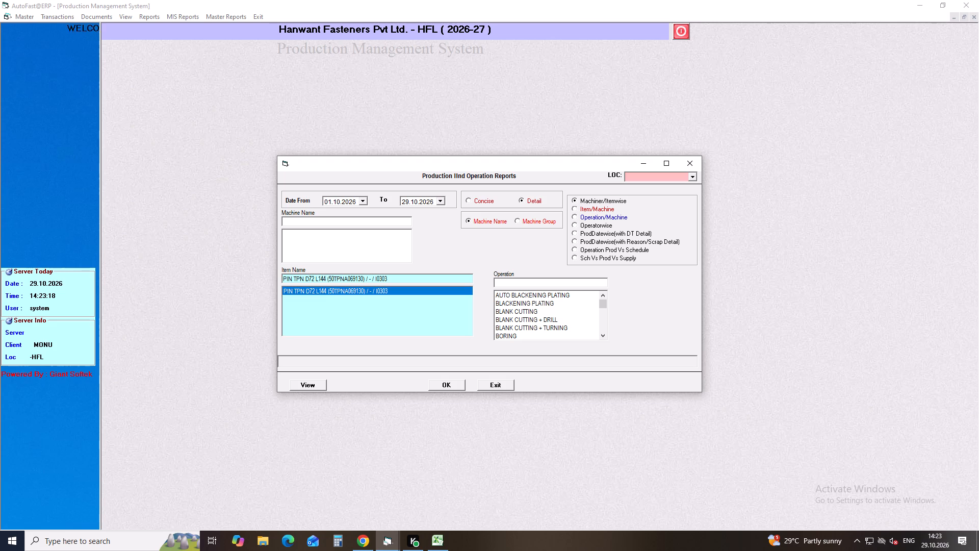
left_click(453, 391)
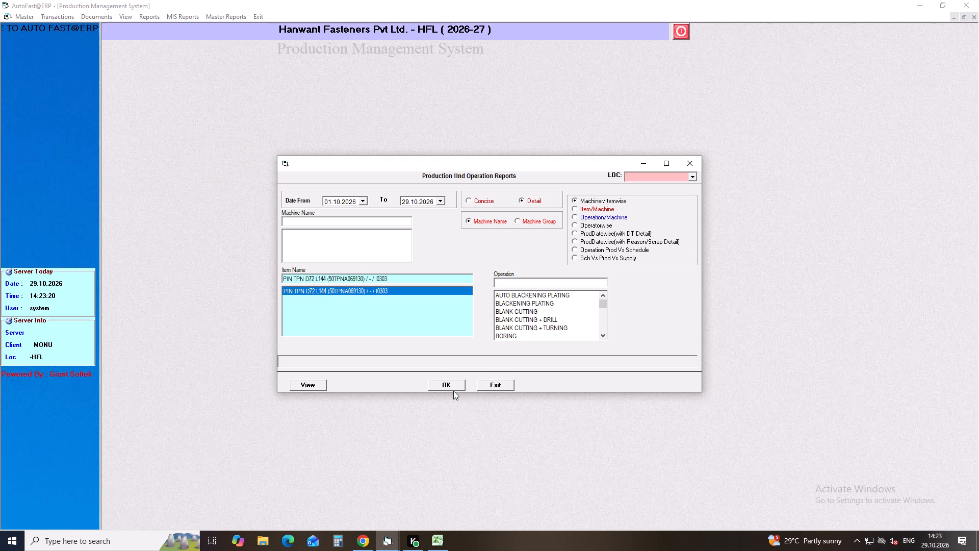
left_click(451, 381)
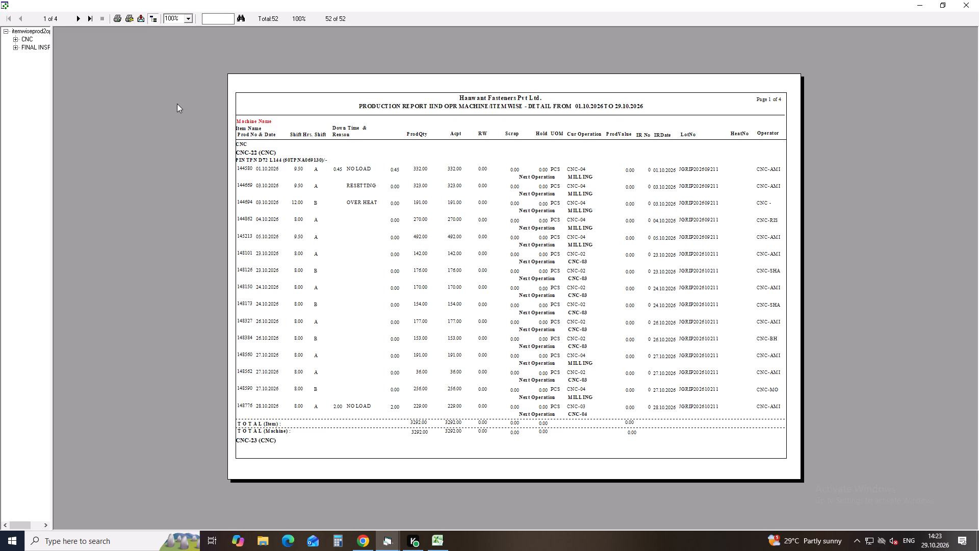
Look through the second-operation report's last pages, return to page 1, and examine its CNC-22 production entries at 150% zoom.
left_click(88, 20)
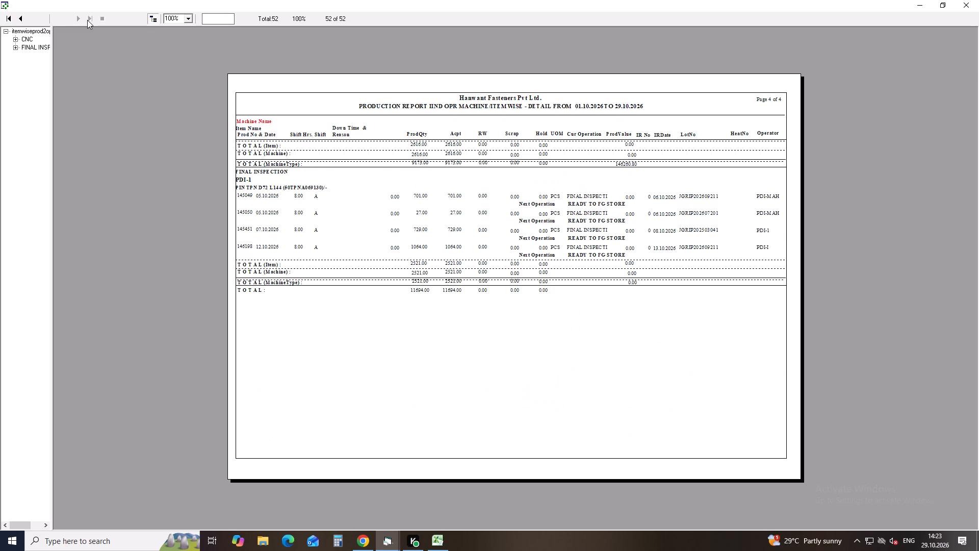
left_click(87, 20)
left_click(23, 19)
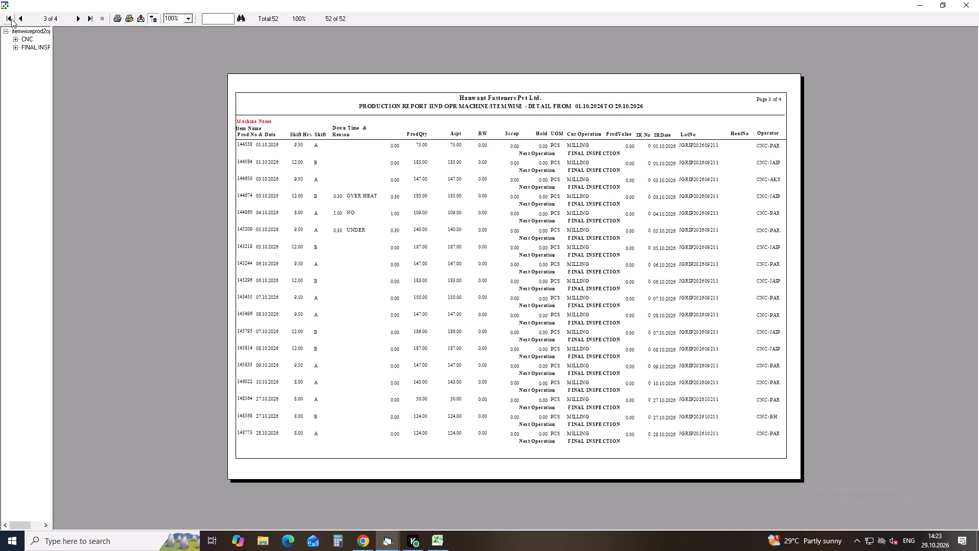
left_click(11, 19)
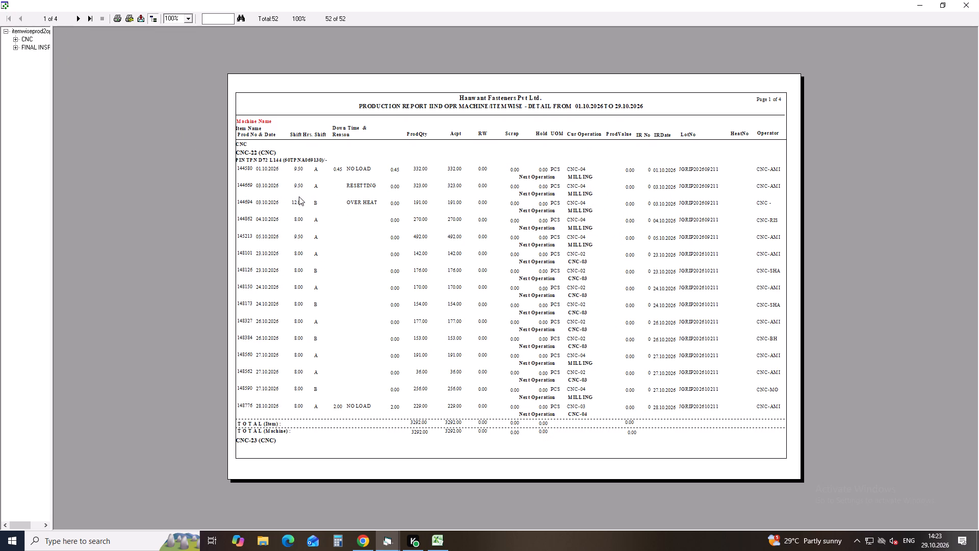
left_click(189, 20)
left_click(175, 50)
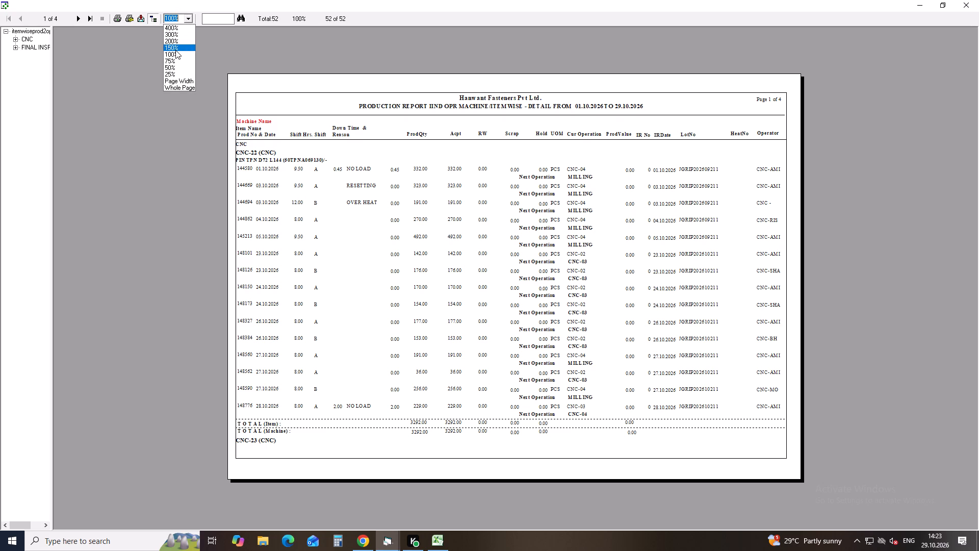
scroll(488, 310, "down", 2)
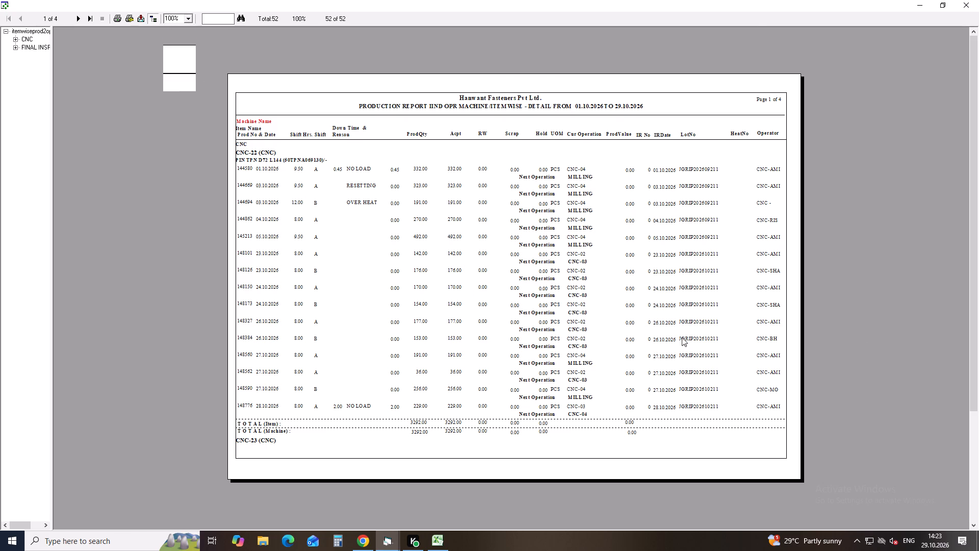
left_click_drag(970, 151, 970, 161)
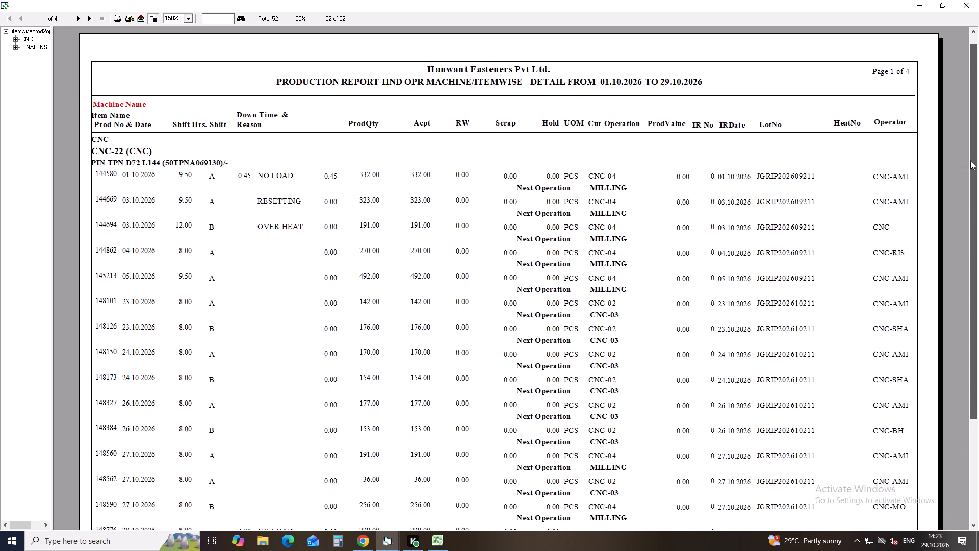
left_click_drag(970, 161, 975, 215)
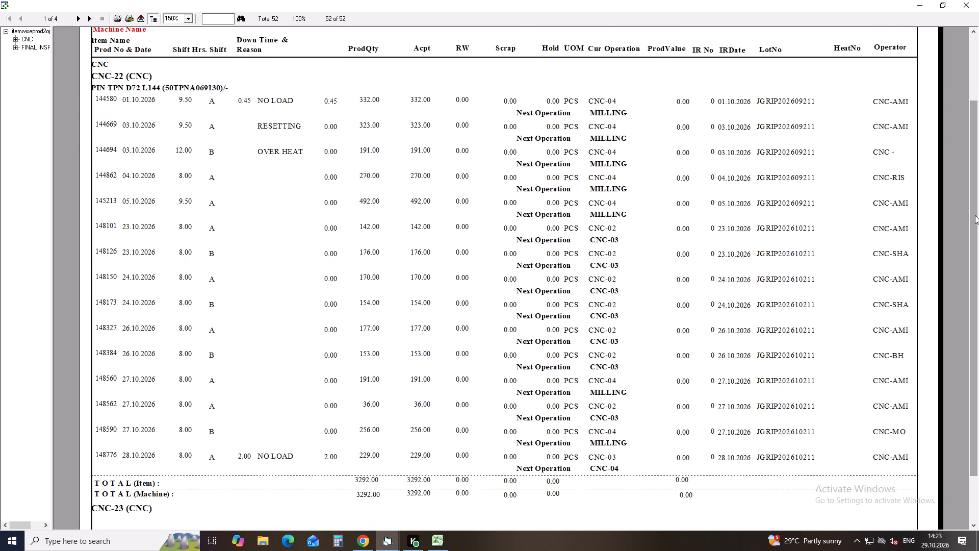
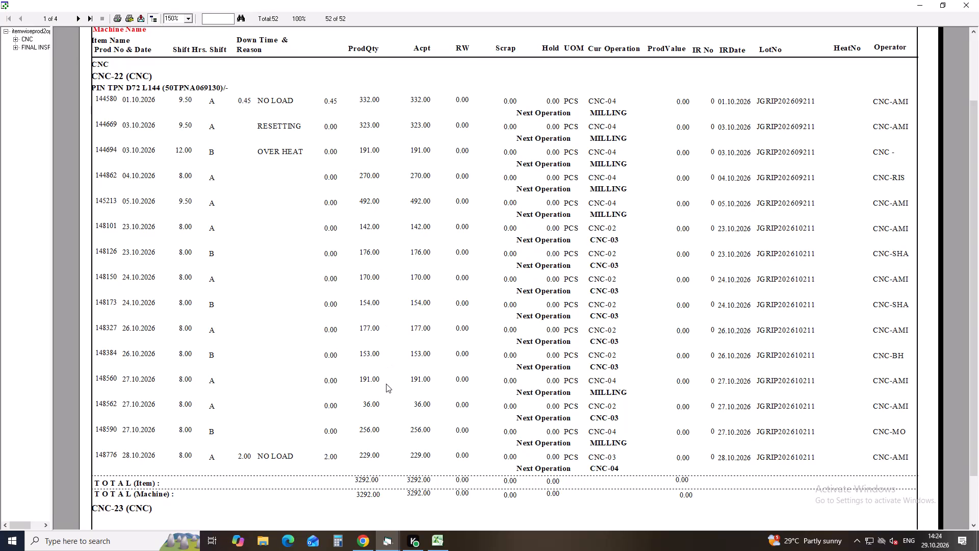
Examine the production entries and totals on page 2 of the second-operation report.
scroll(394, 365, "down", 3)
left_click(79, 18)
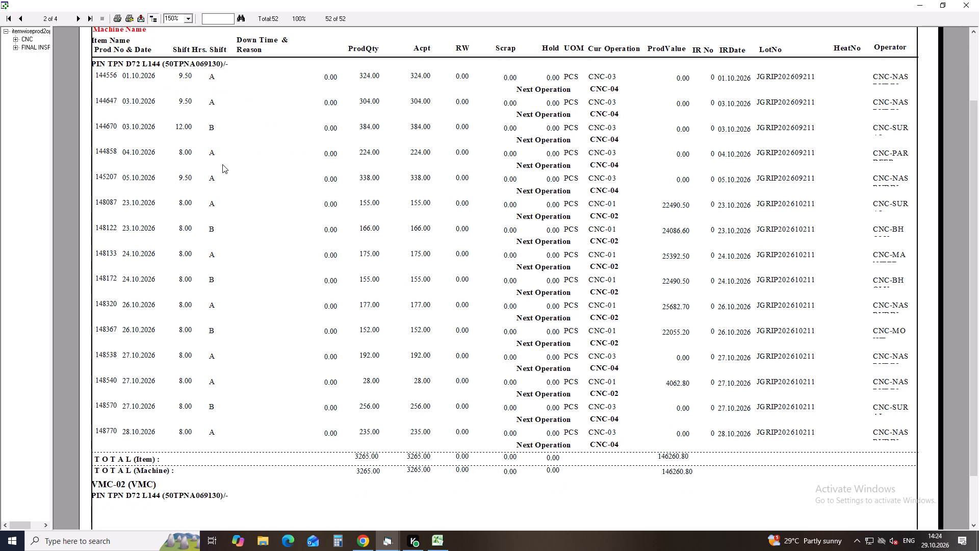
scroll(222, 164, "up", 6)
left_click_drag(972, 233, 966, 189)
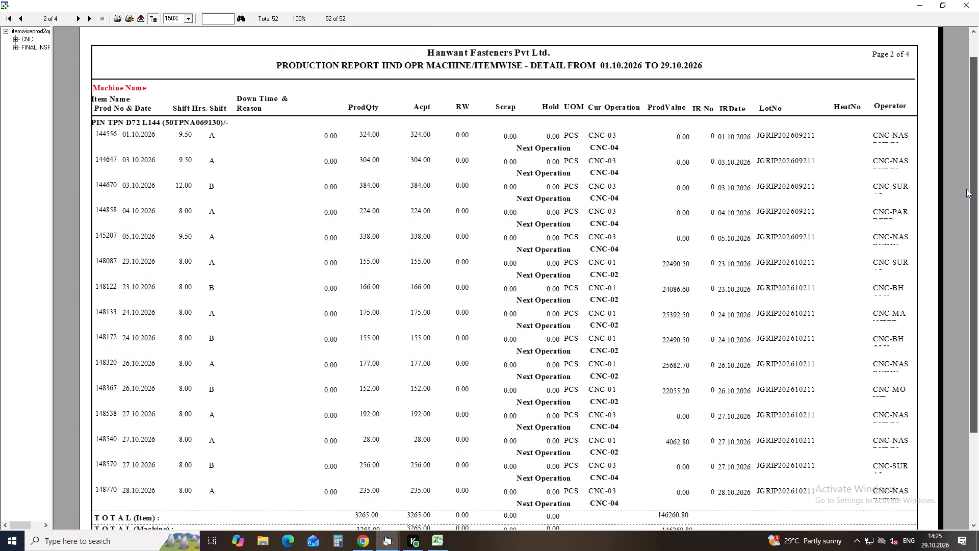
left_click_drag(966, 189, 968, 238)
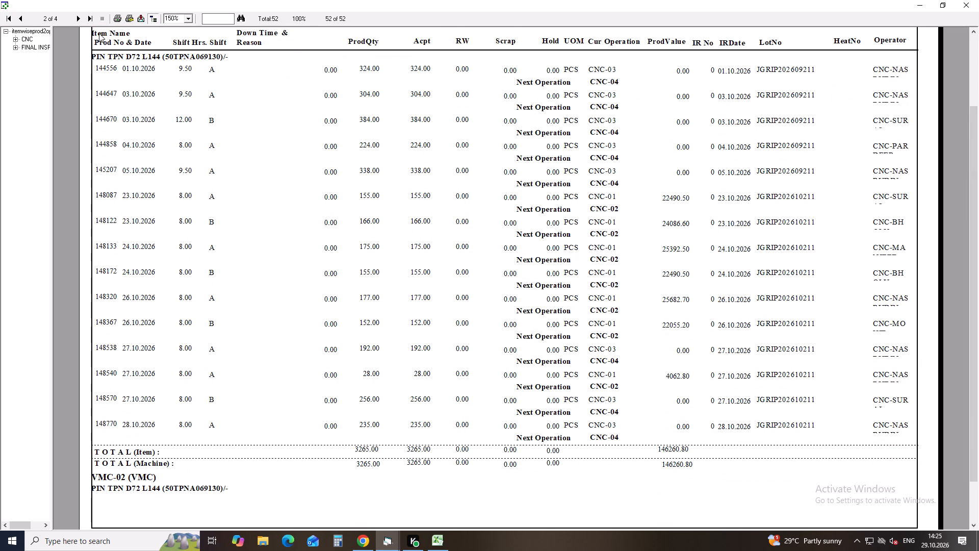
Examine the PDI-1 final inspection entries and totals on the report's last page, and return to page 1.
left_click(90, 18)
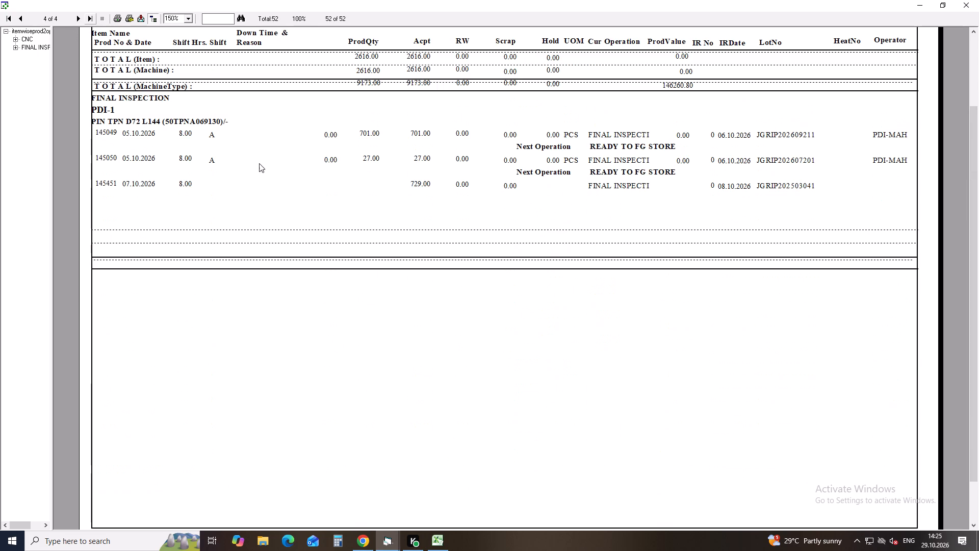
scroll(357, 227, "up", 2)
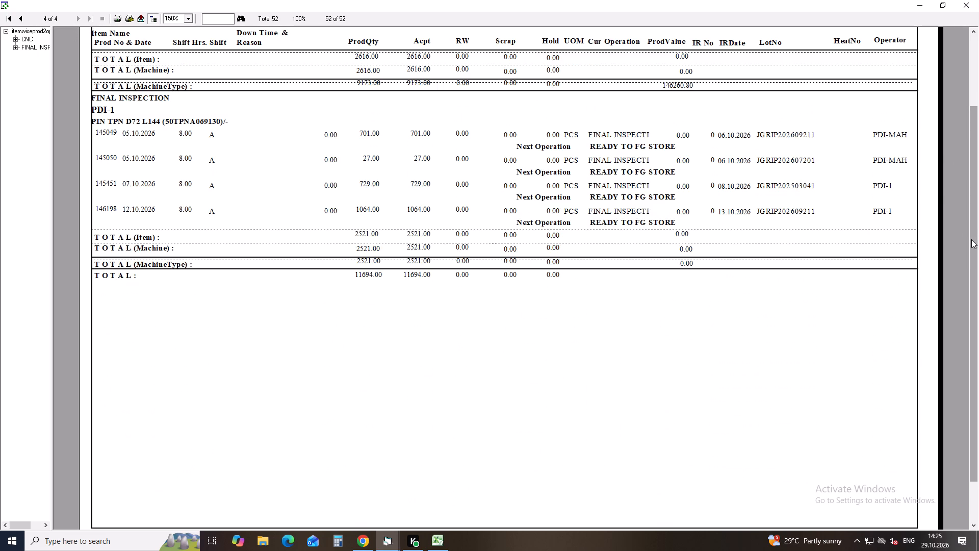
left_click_drag(971, 239, 967, 157)
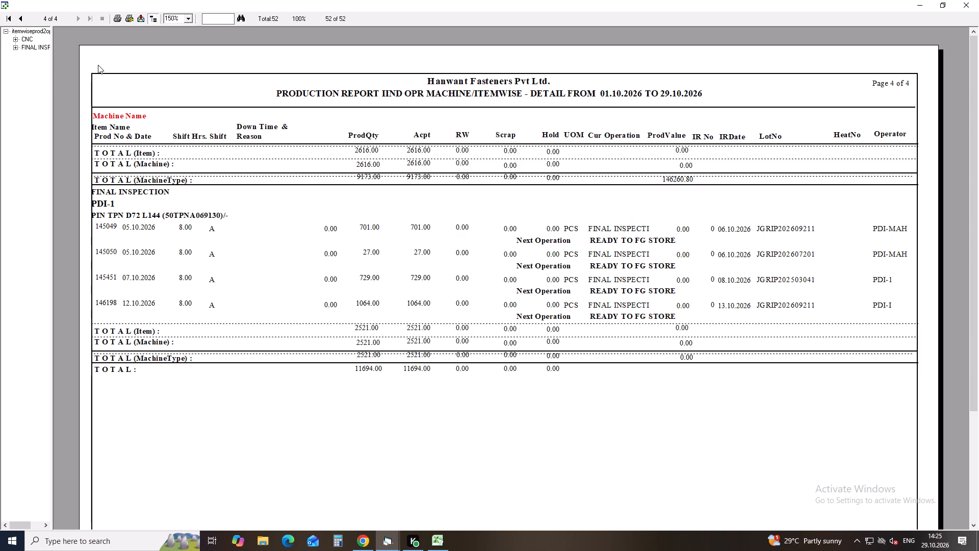
left_click(20, 21)
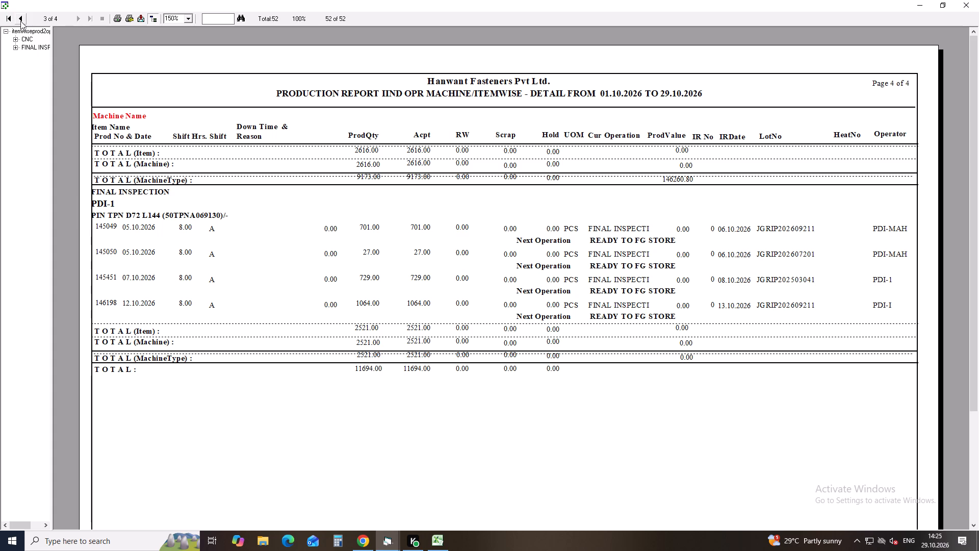
left_click(20, 21)
left_click(20, 21)
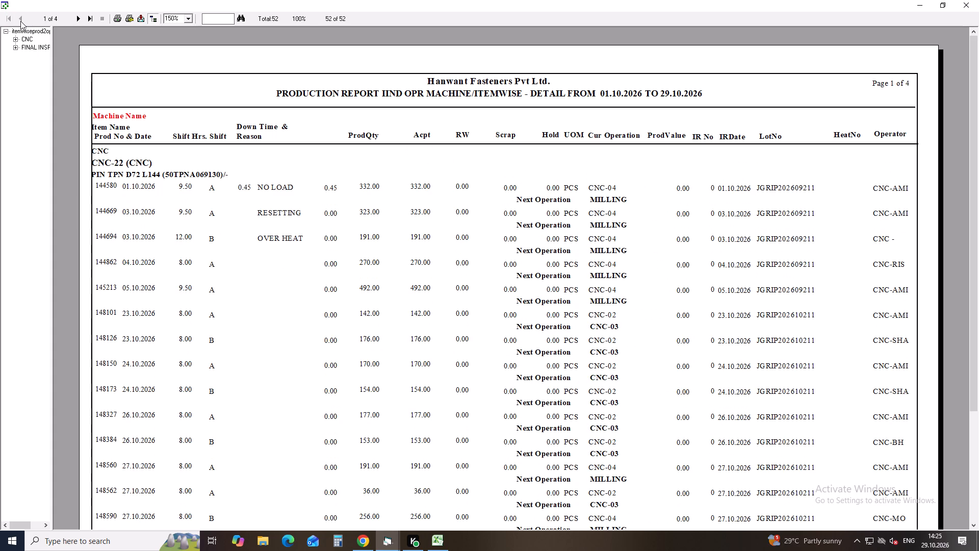
left_click(20, 21)
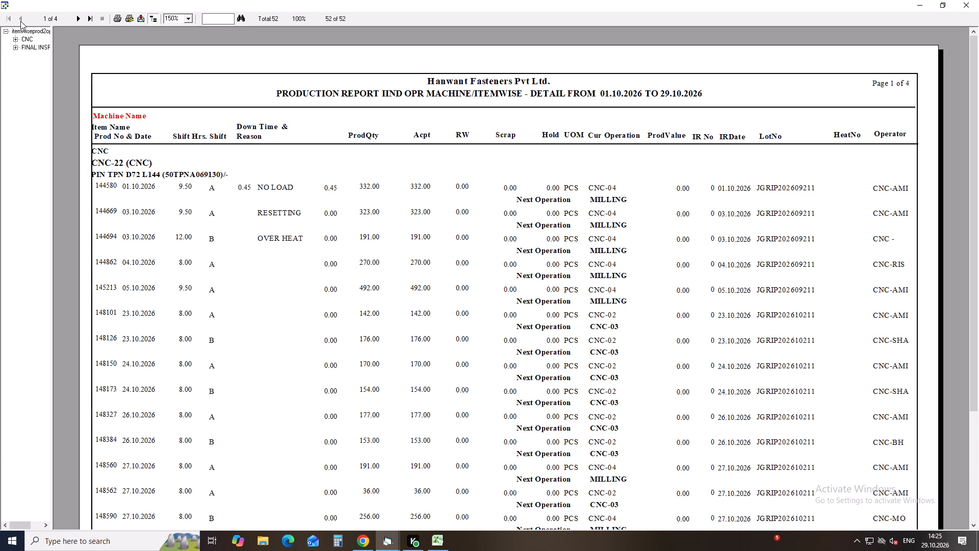
left_click(20, 21)
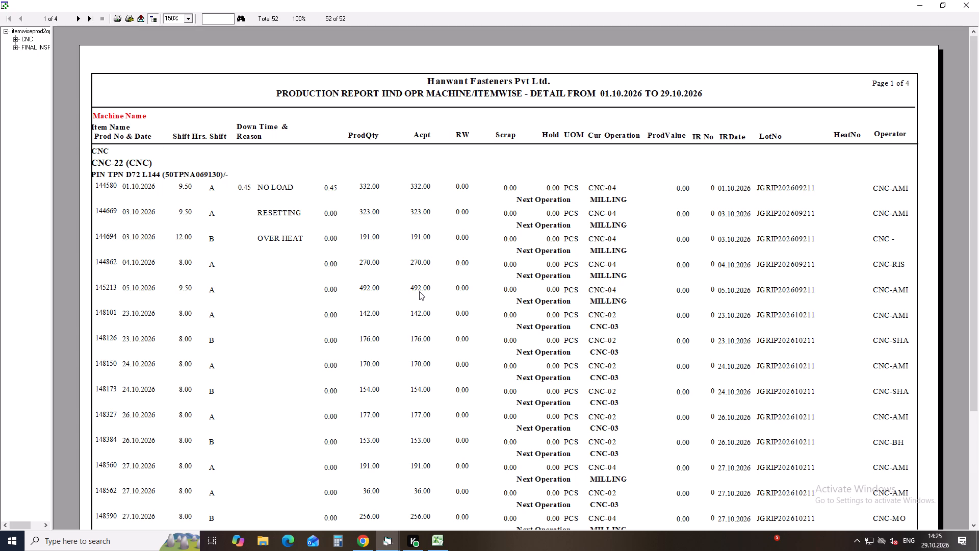
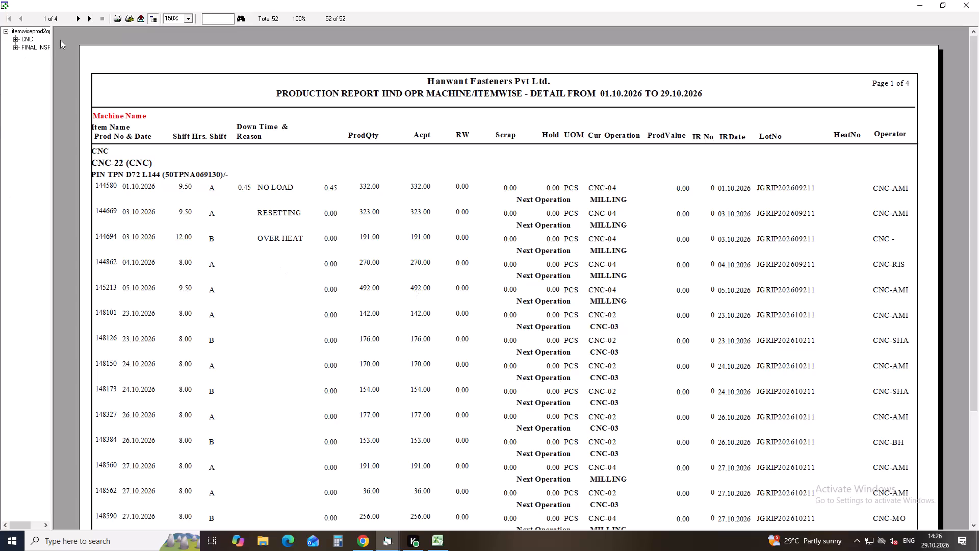
Close the second-operation report and its filter form, and switch from Production Management to the Job Work System module.
left_click(970, 0)
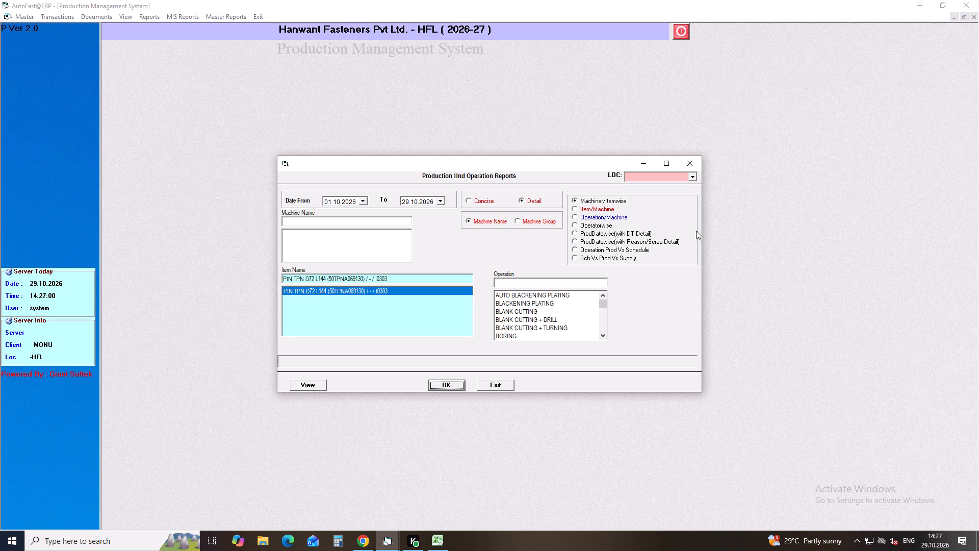
left_click(697, 165)
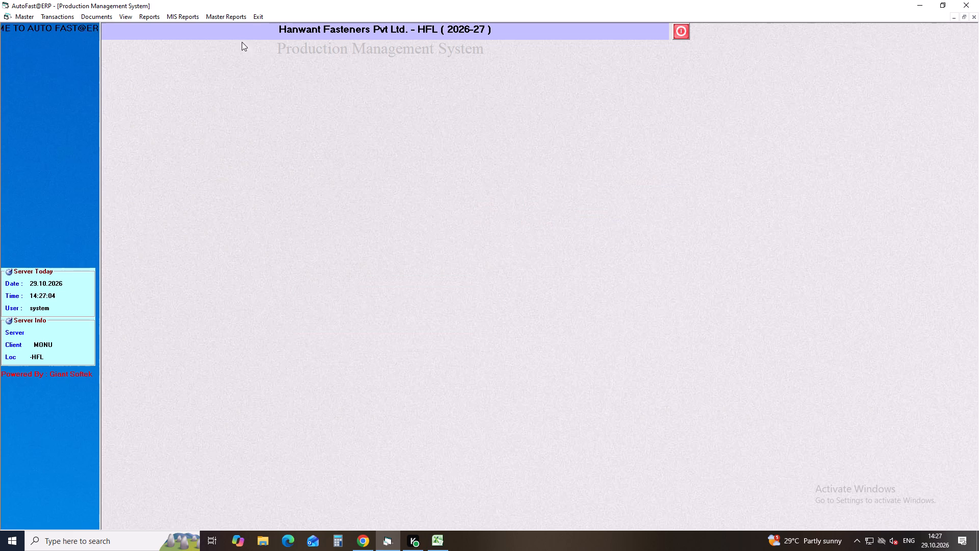
left_click(256, 18)
left_click(359, 233)
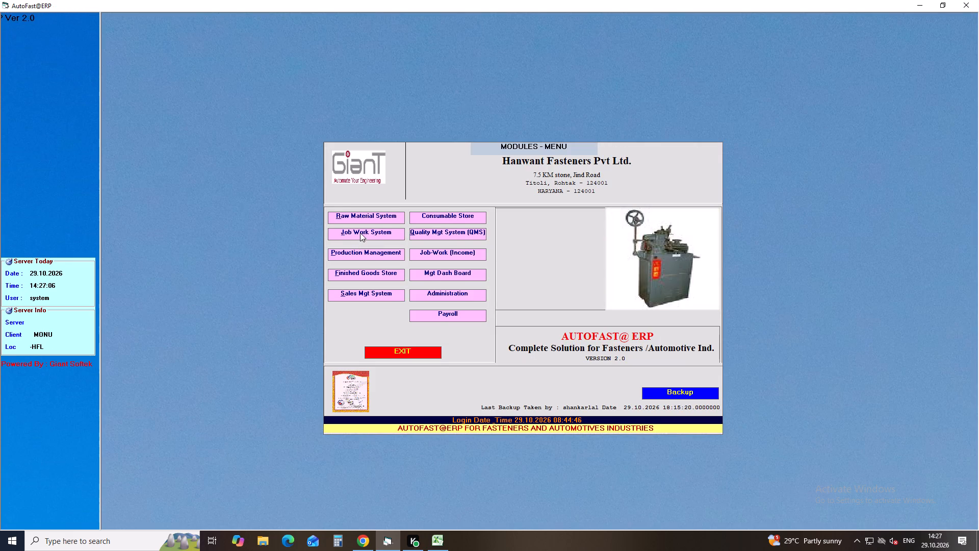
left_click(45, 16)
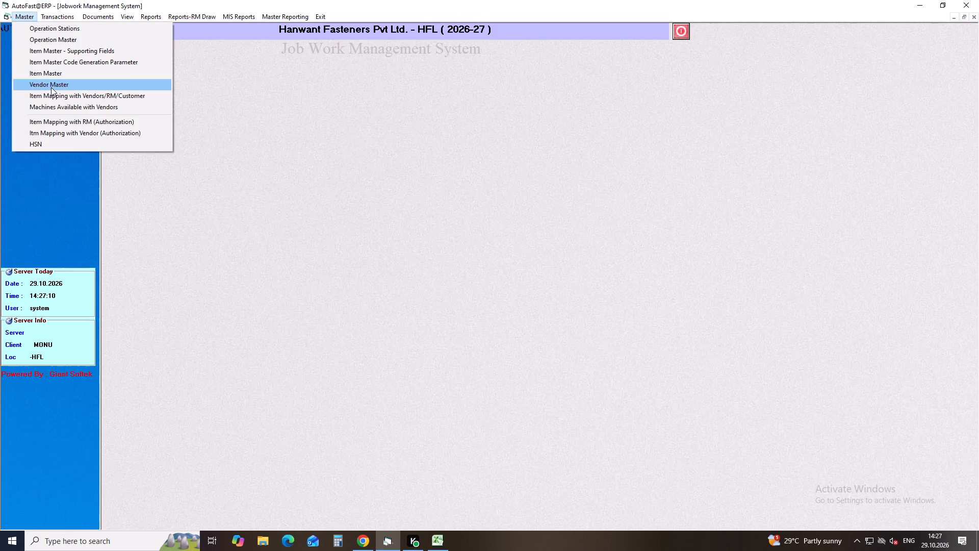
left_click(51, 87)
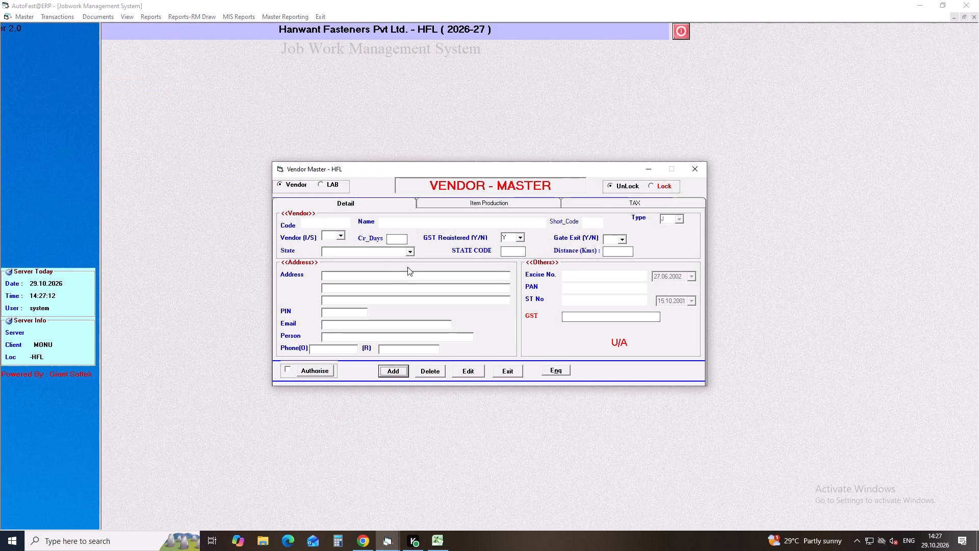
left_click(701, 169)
Look up PIN TPN D72 L144 (50TPNA069130) in the Item Master with the search %l14, review its operation list, and close the record.
left_click(27, 18)
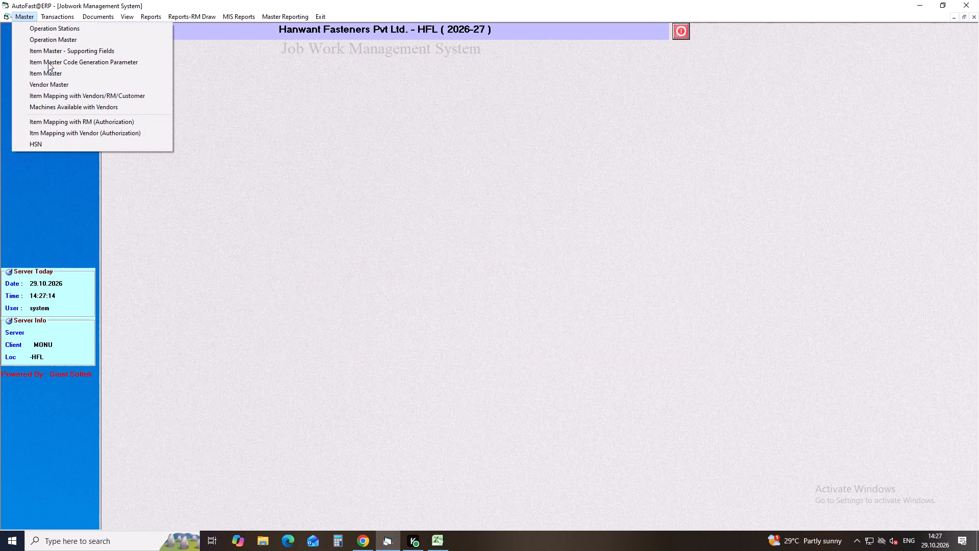
left_click(54, 73)
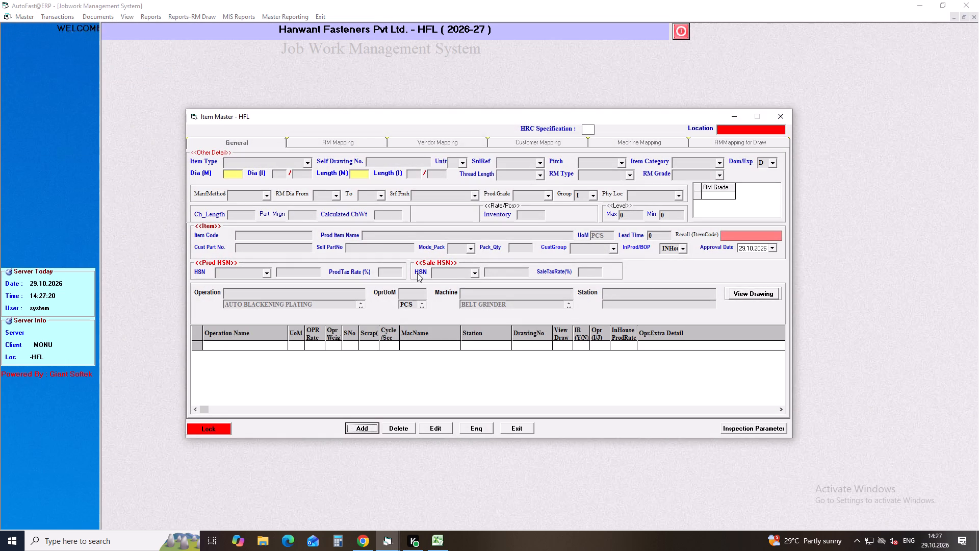
left_click(439, 429)
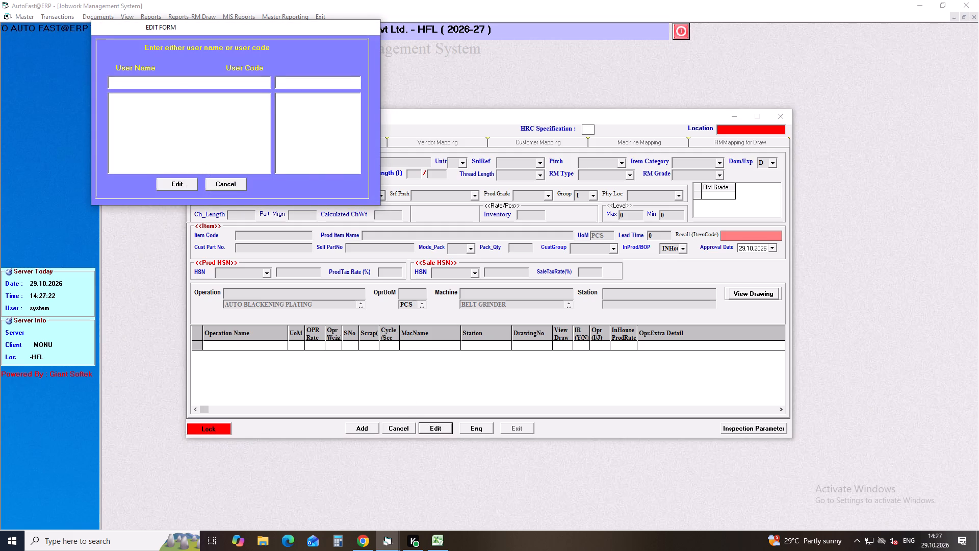
left_click(177, 81)
key("shift+percent")
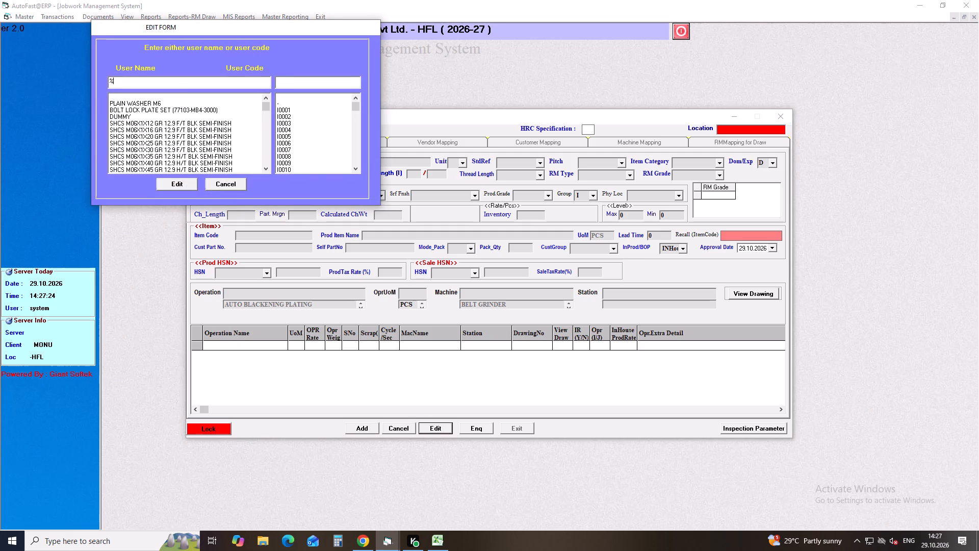
type("l14")
key("Down")
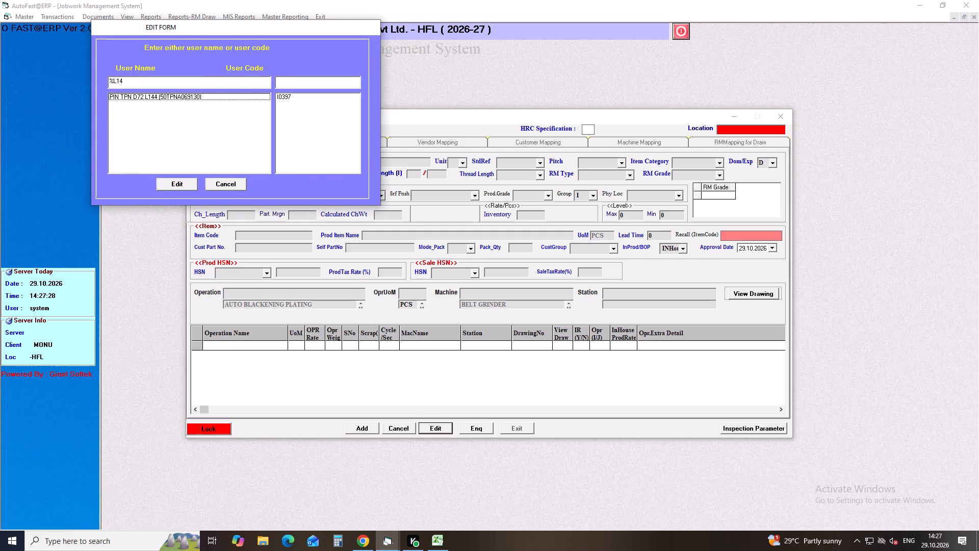
key("Down")
key("Return")
key("Return")
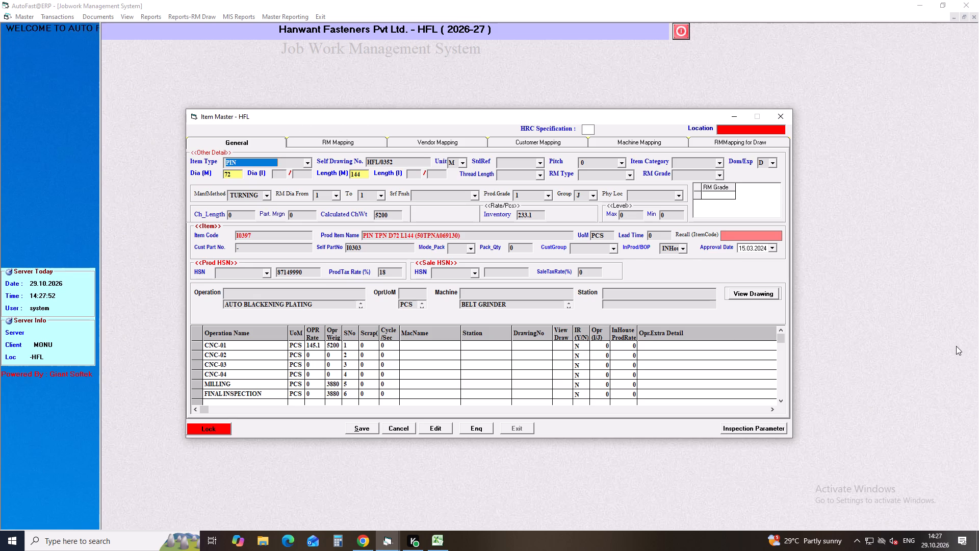
left_click(779, 115)
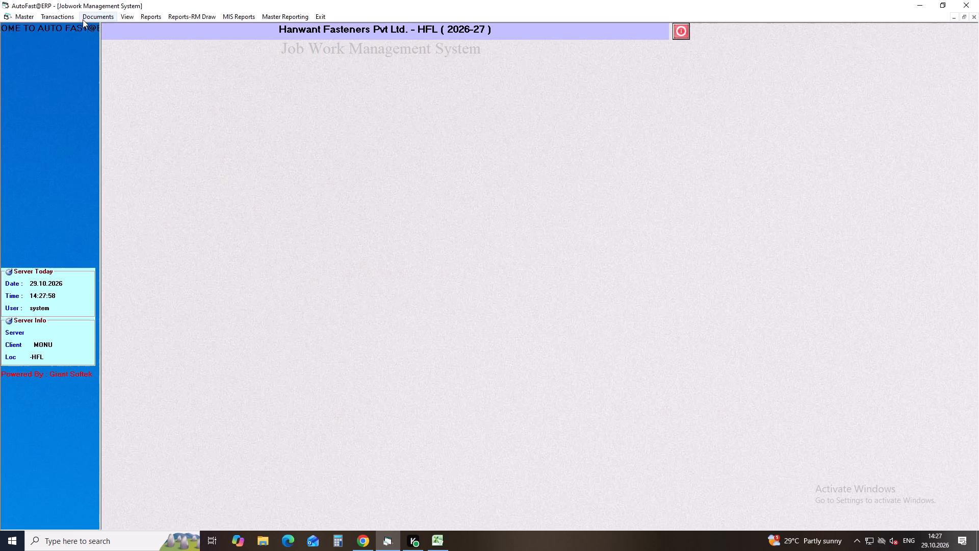
Leave the Job Work System and return to the Production Management module.
left_click(323, 18)
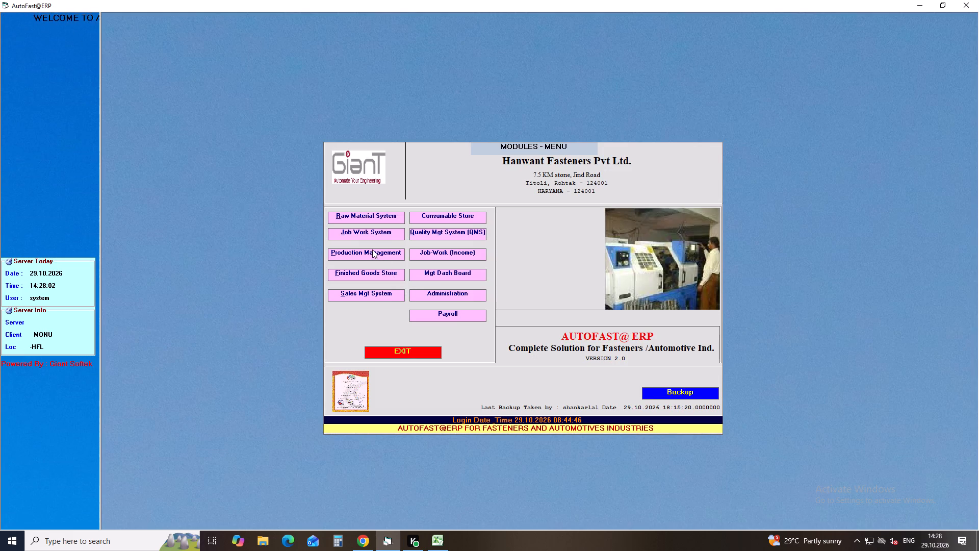
left_click(349, 232)
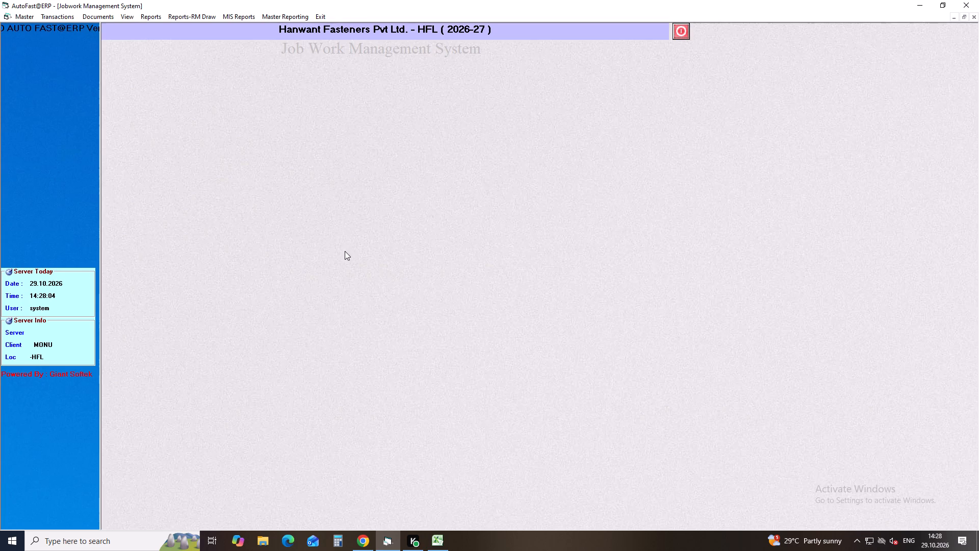
left_click(320, 14)
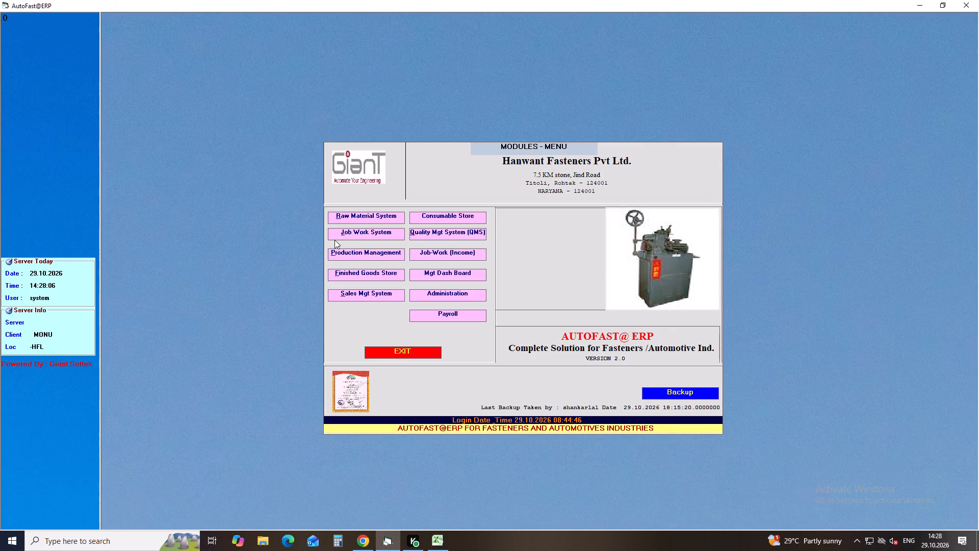
left_click(338, 255)
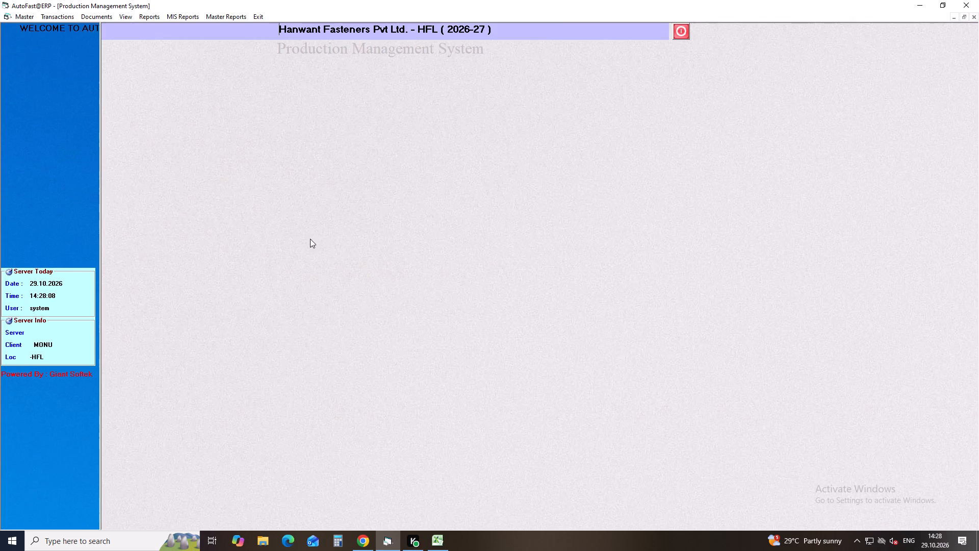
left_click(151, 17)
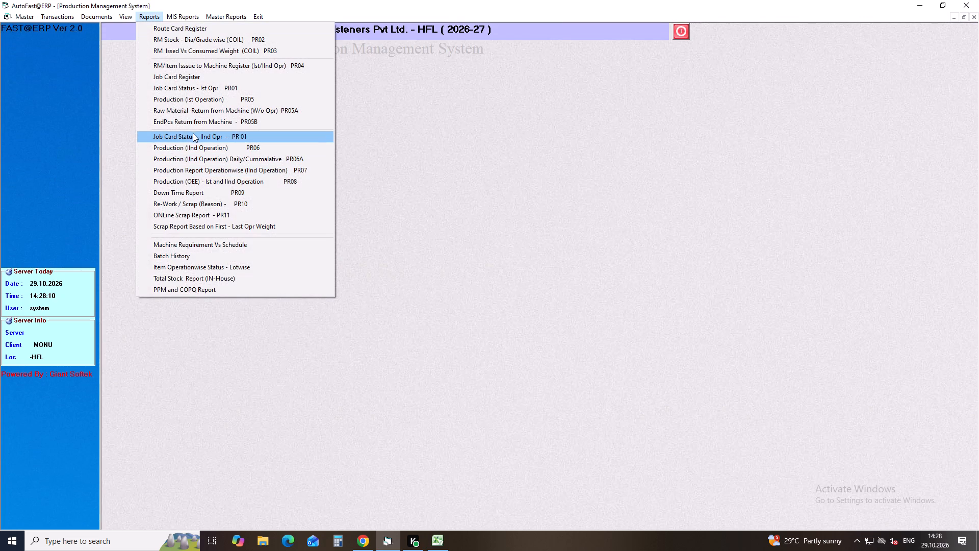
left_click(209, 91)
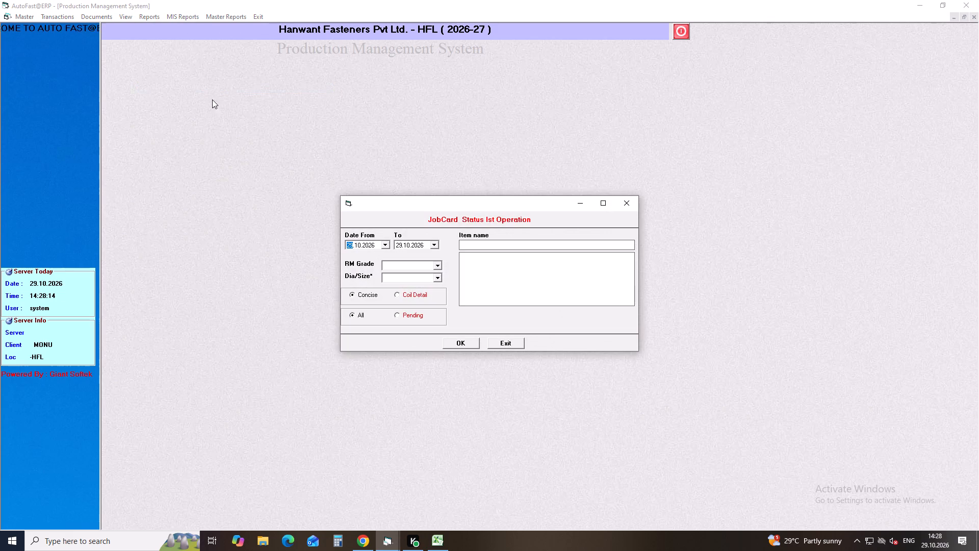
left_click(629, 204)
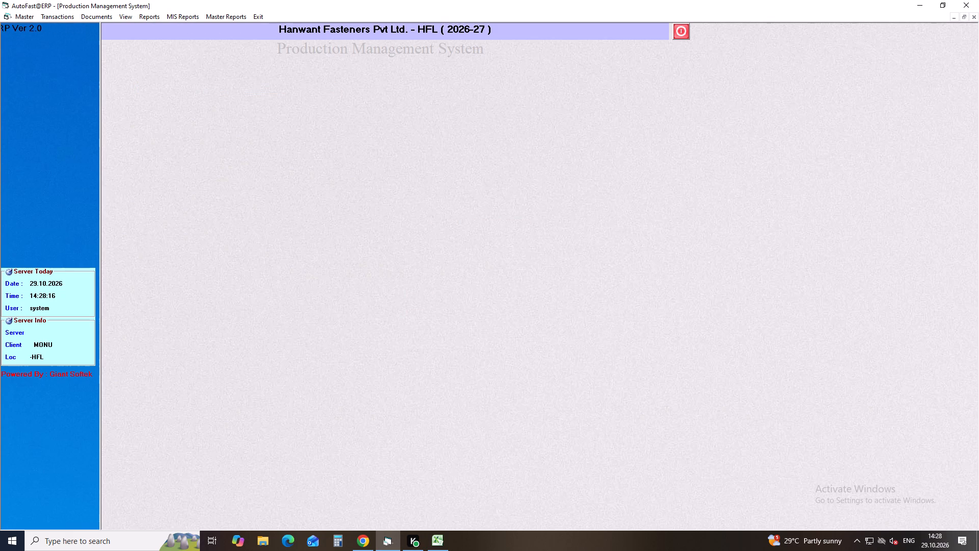
View the pending first-operation job card status report for PIN TPN D72 L144 from 29.09.2026 to 29.10.2026, and close it.
left_click(146, 18)
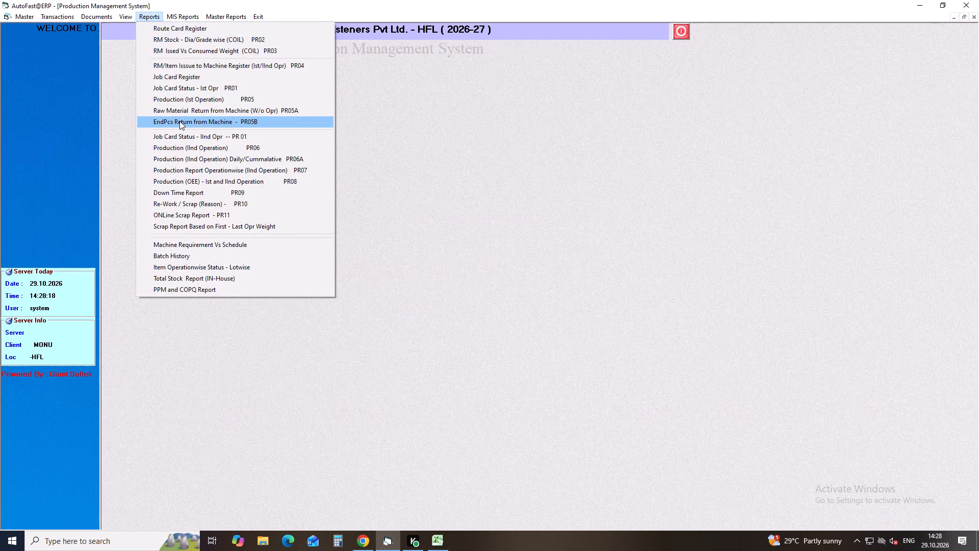
left_click(197, 92)
left_click(400, 316)
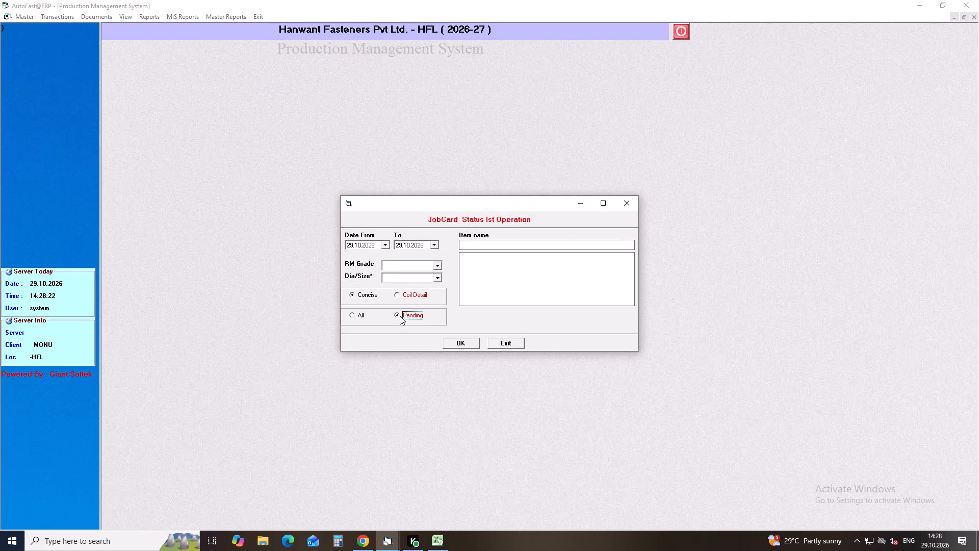
left_click(385, 244)
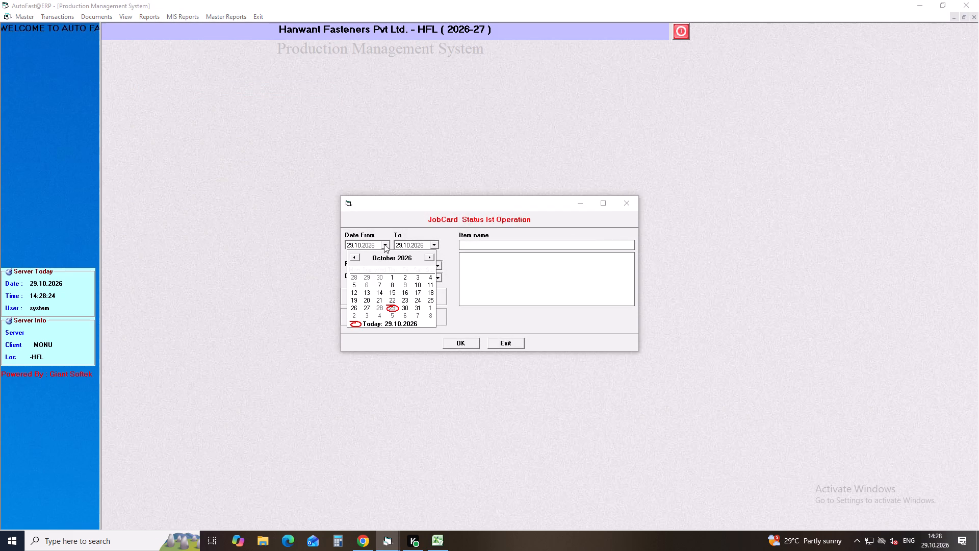
left_click(352, 258)
left_click(453, 343)
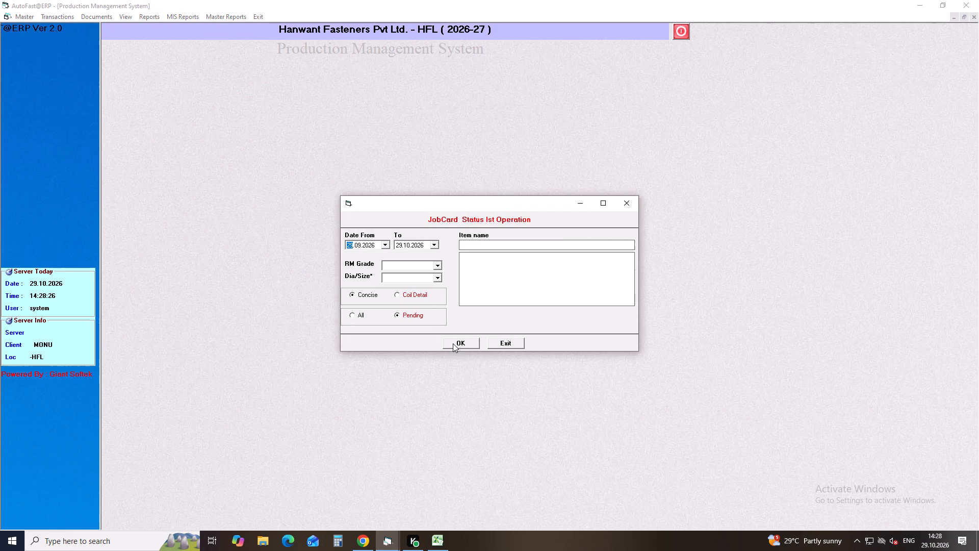
left_click(465, 246)
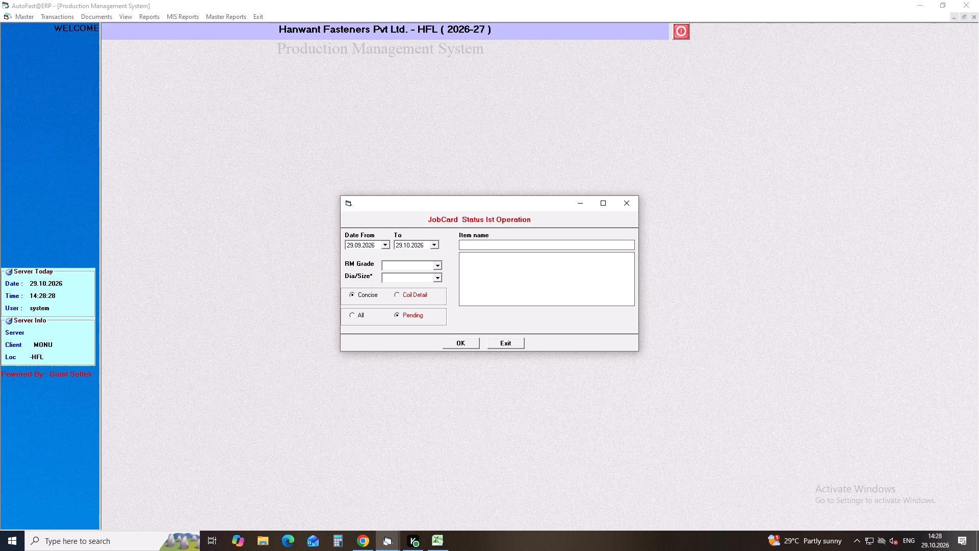
key("shift+percent")
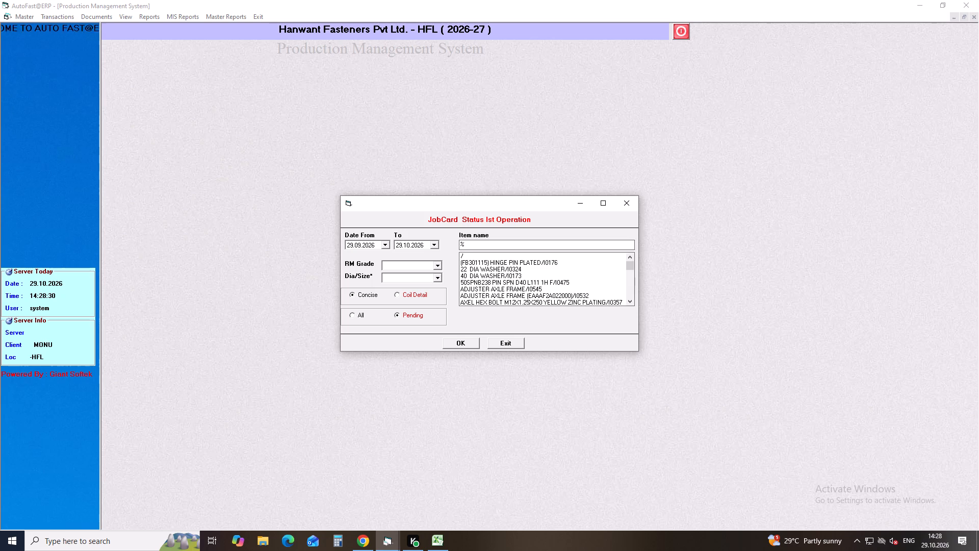
type("l144")
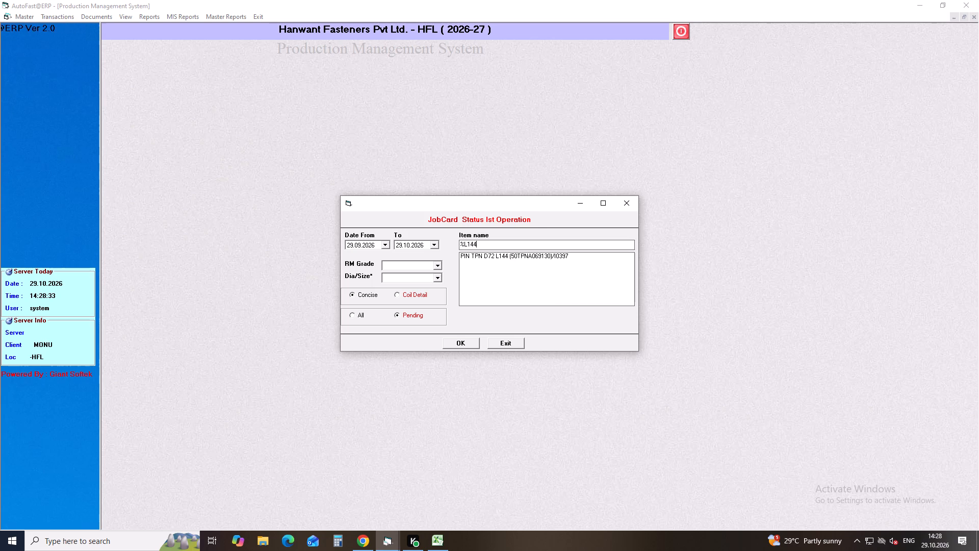
key("Down")
key("Down")
key("Return")
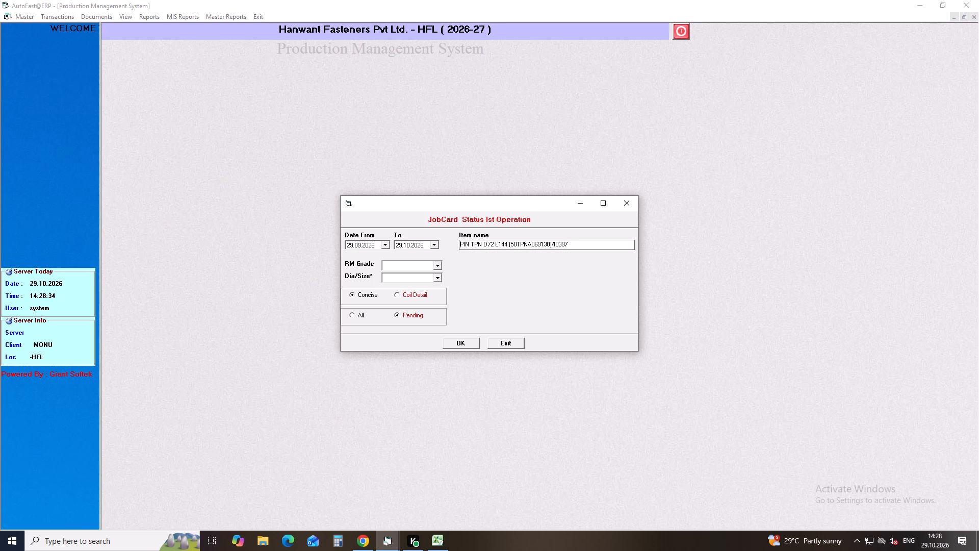
key("Return")
left_click(462, 340)
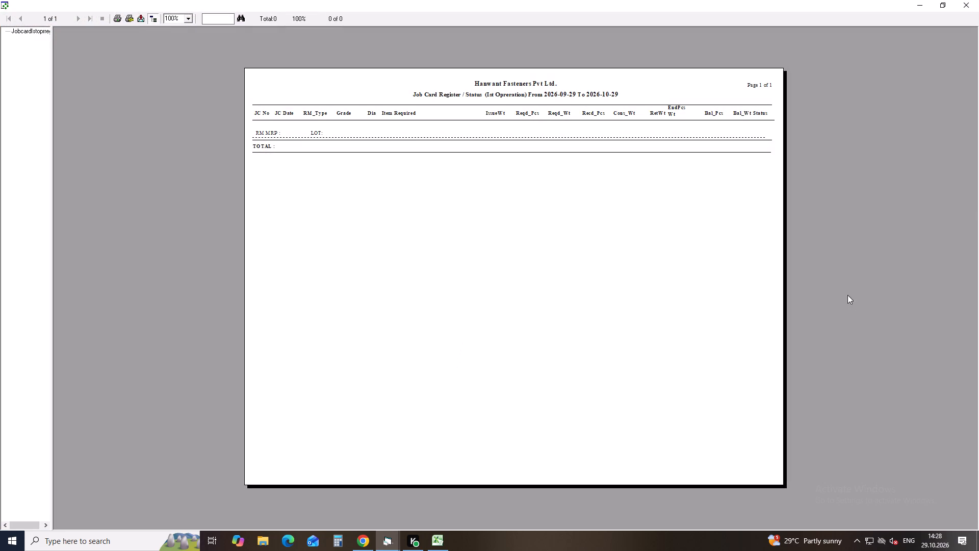
left_click(969, 4)
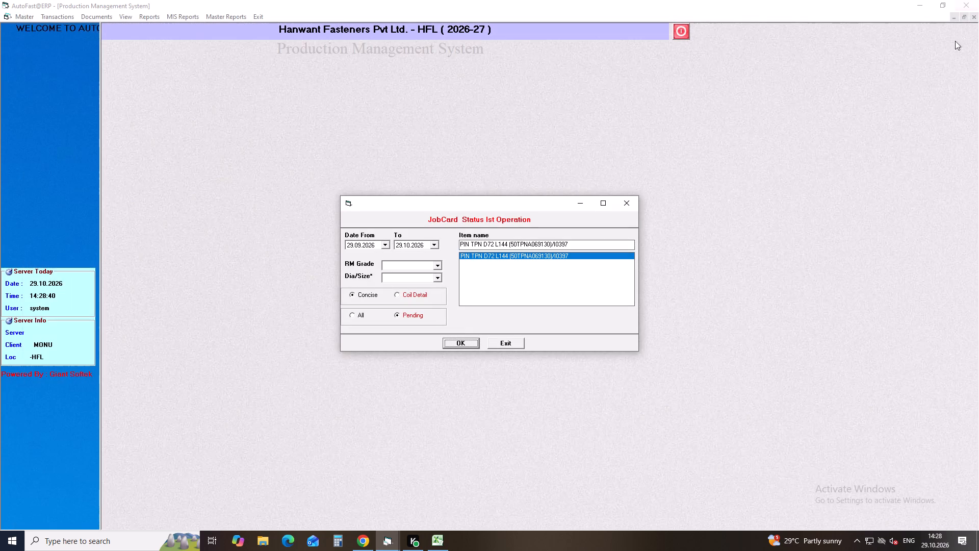
left_click(622, 205)
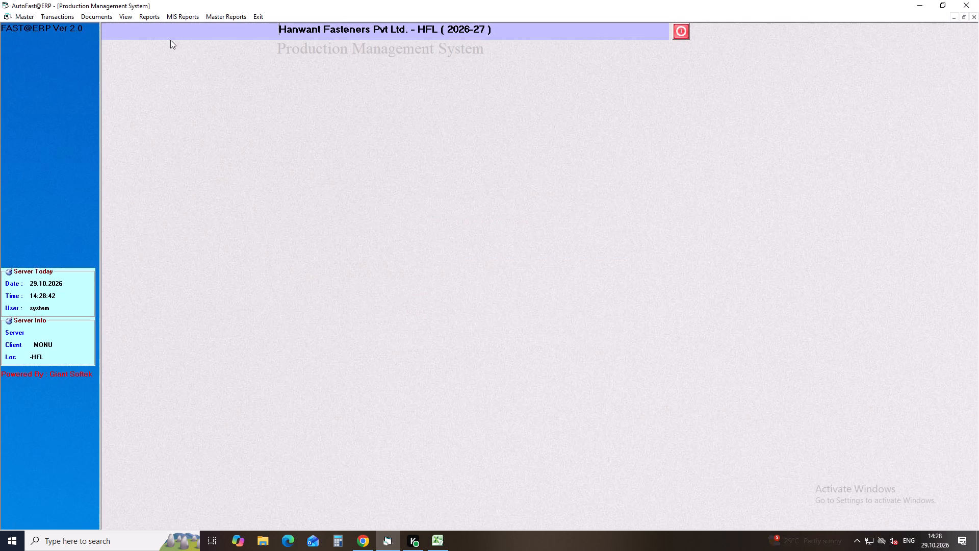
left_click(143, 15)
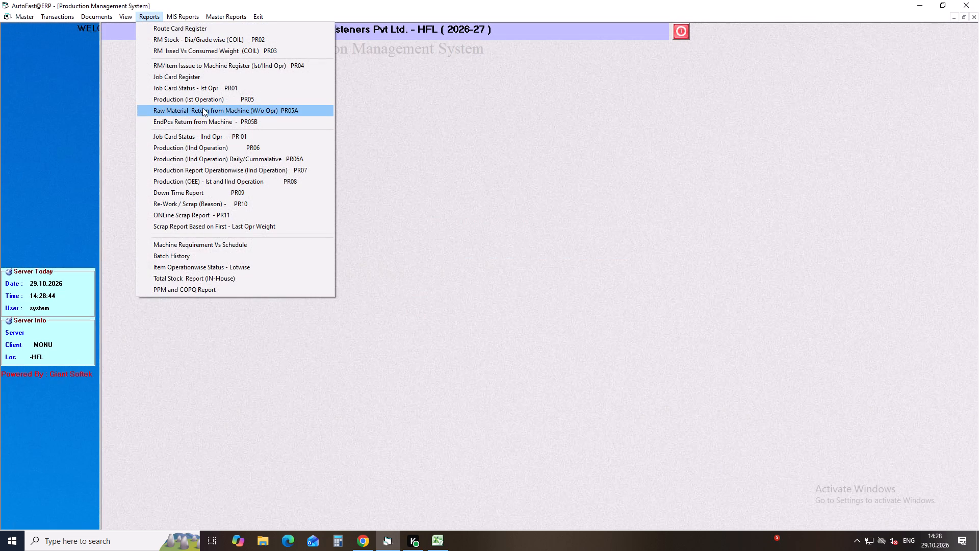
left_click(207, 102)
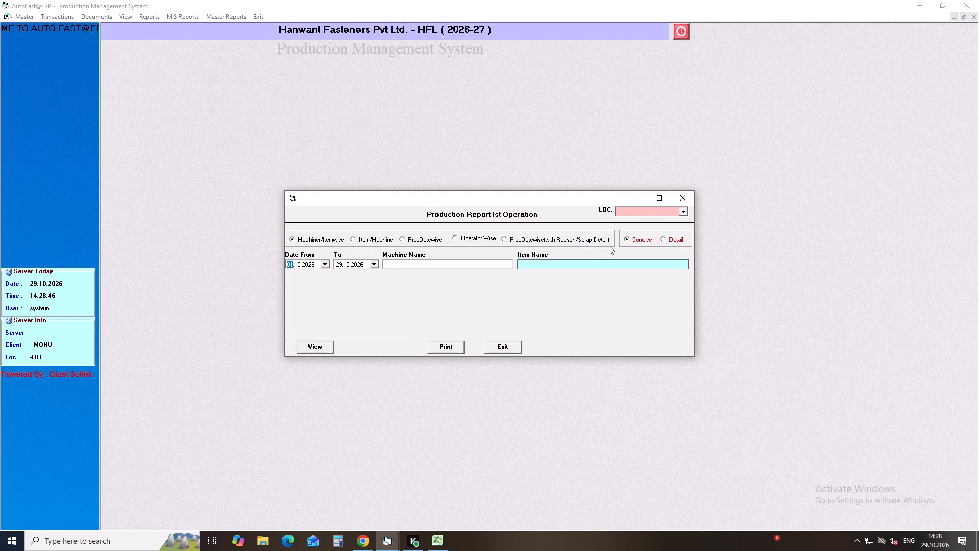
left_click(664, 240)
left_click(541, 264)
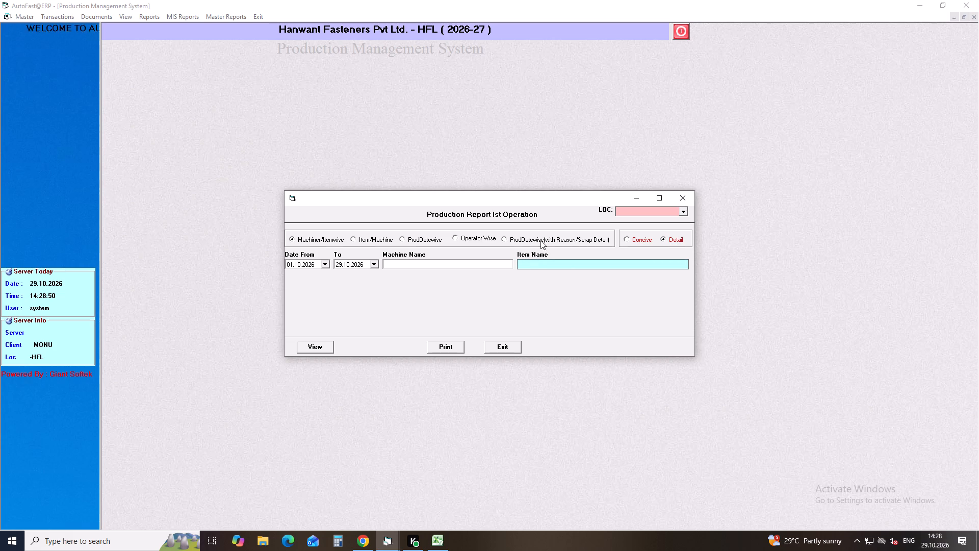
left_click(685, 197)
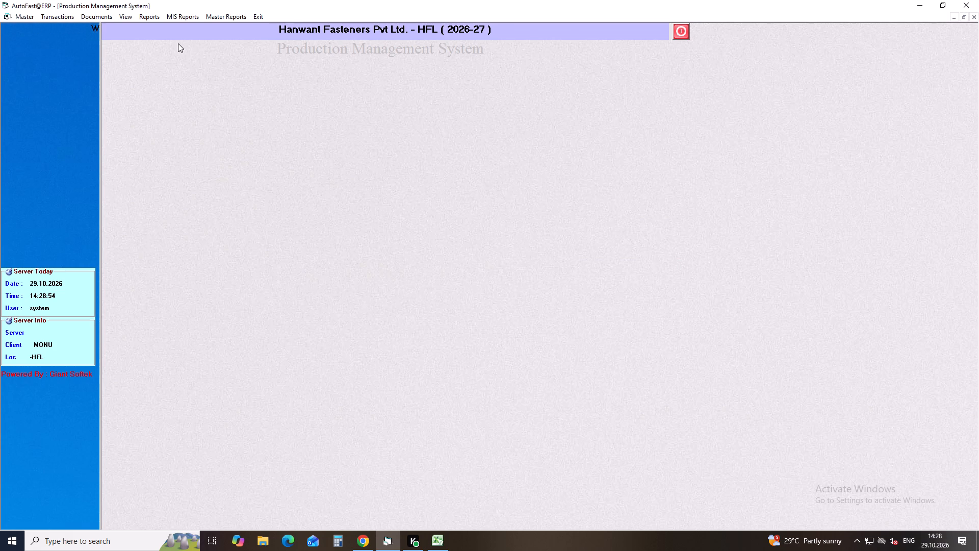
Set up the detailed second-operation production report for PIN TPN D72 L144 (50TPNA069130), finding the item with the search %L144.
left_click(154, 17)
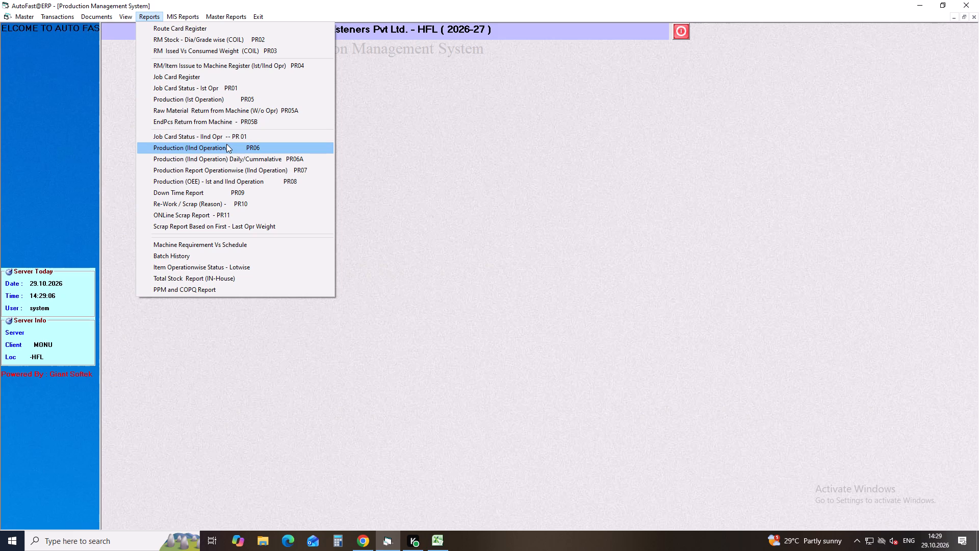
left_click(226, 144)
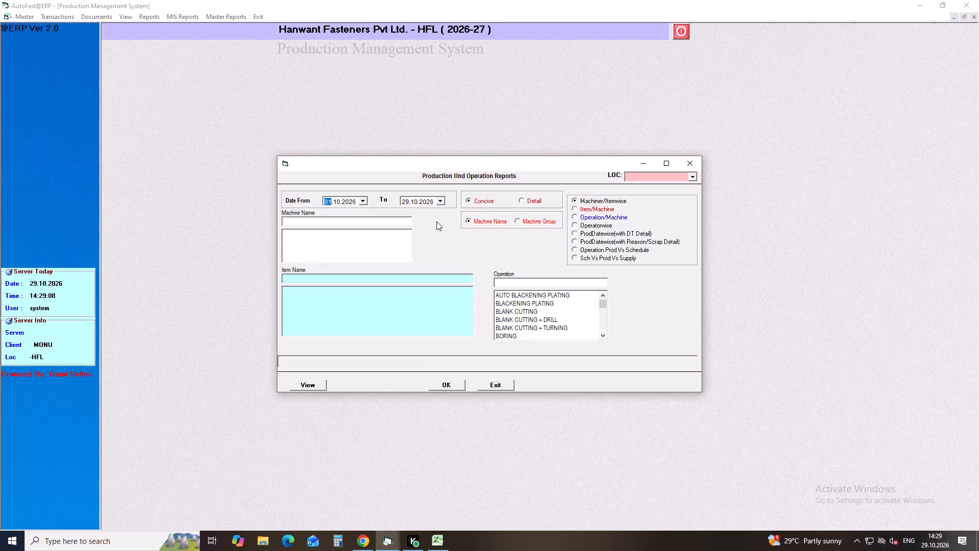
left_click(520, 197)
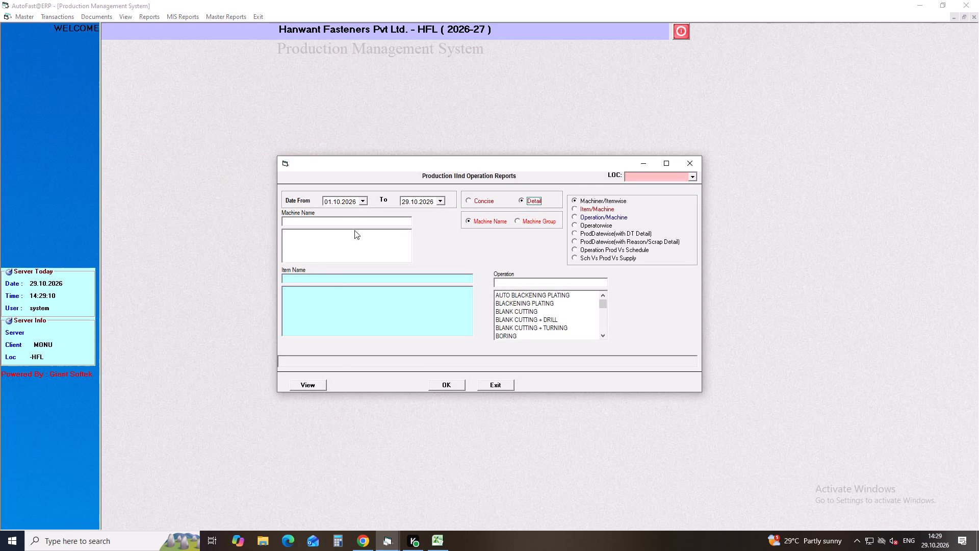
left_click(300, 279)
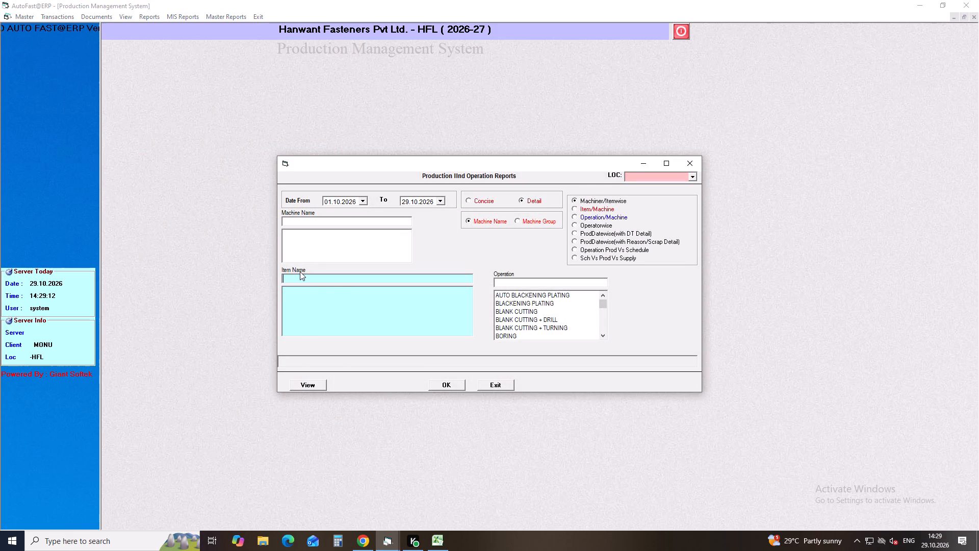
key("l")
type("144")
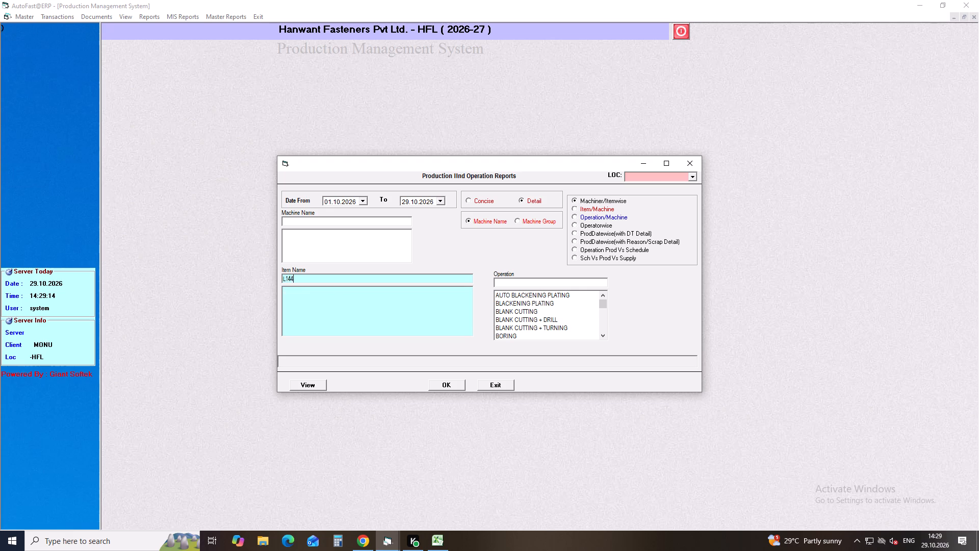
key("Left")
key("Left")
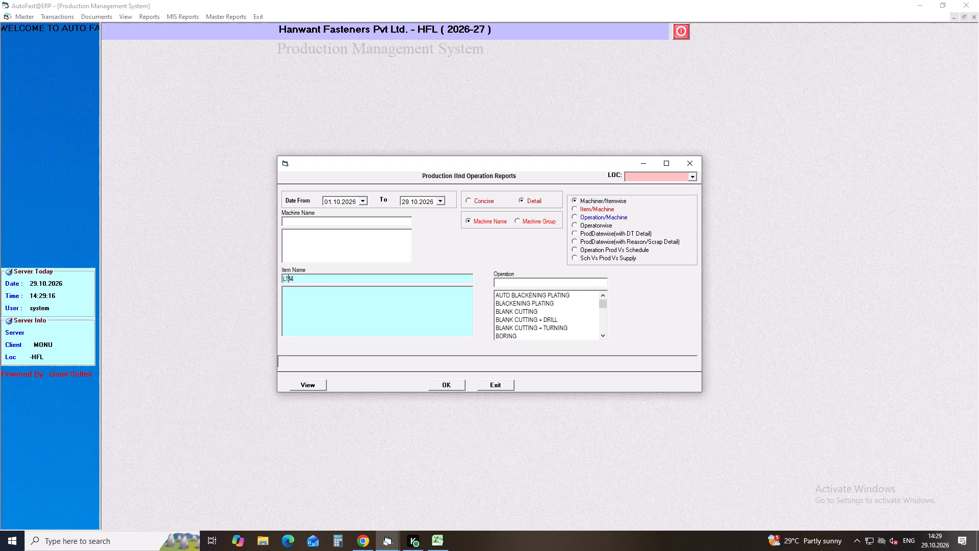
key("Left")
key("Left")
key("shift+percent")
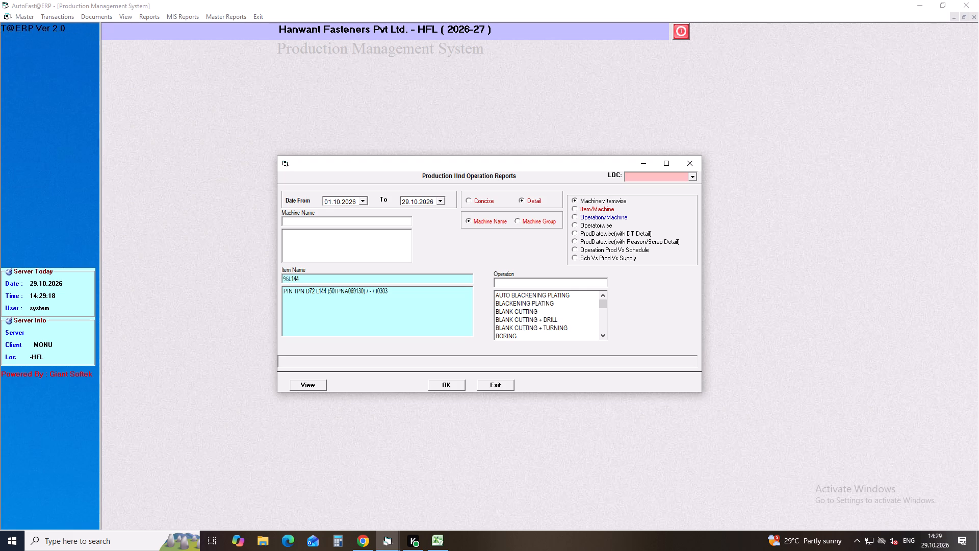
key("Down")
key("Down")
key("Return")
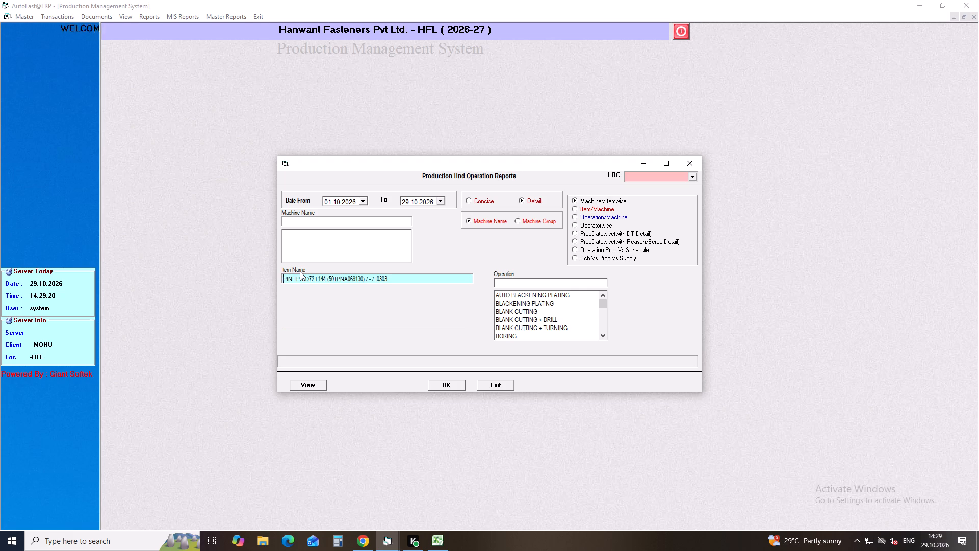
View the second-operation production report for operation CNC-01, and close the report and its filter form.
left_click(514, 286)
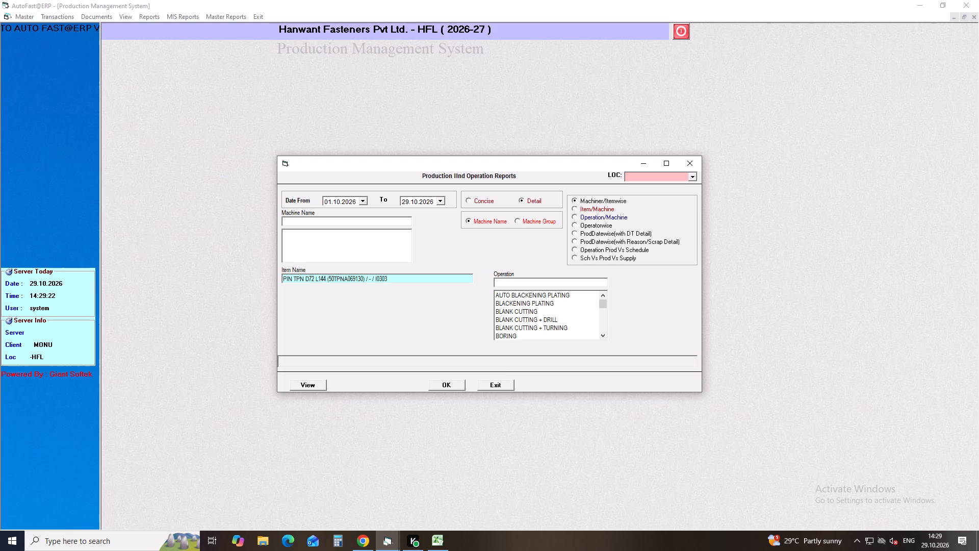
key("c")
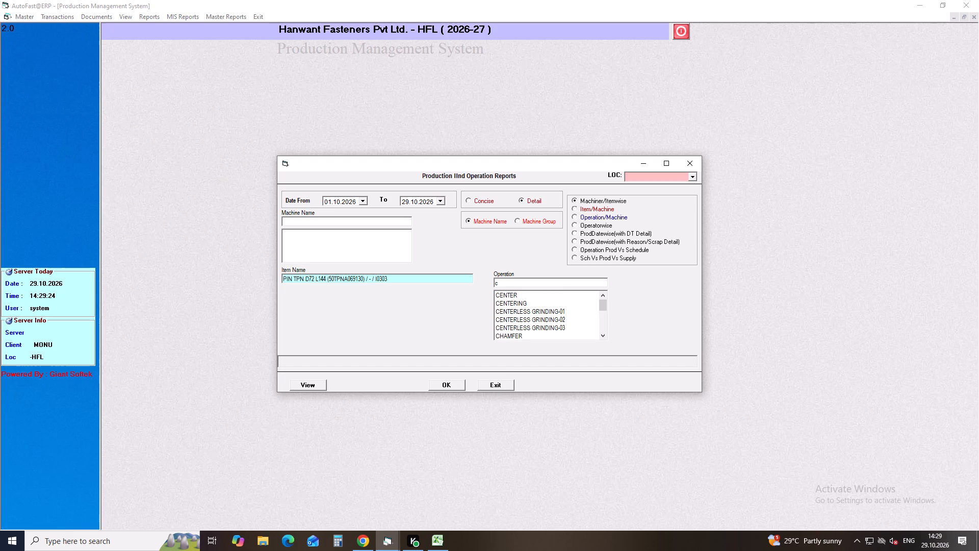
type("nc")
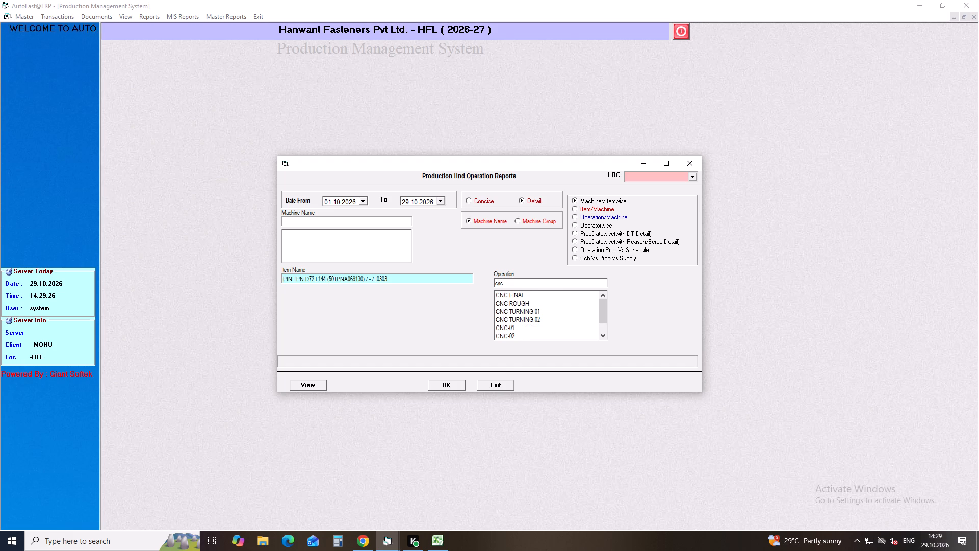
key("Down")
key("Down")
key("Down")
key("Down")
key("Down")
key("Down")
key("Return")
key("Return")
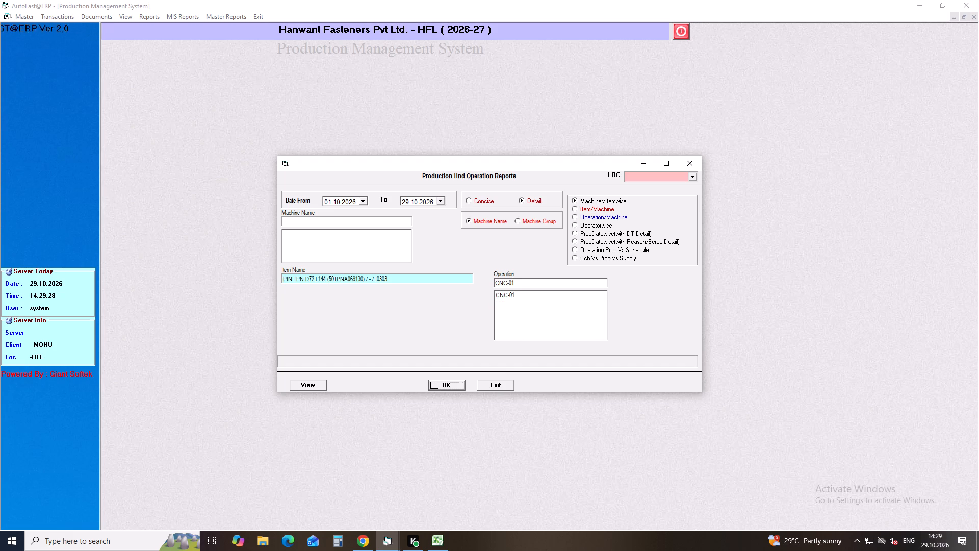
key("Return")
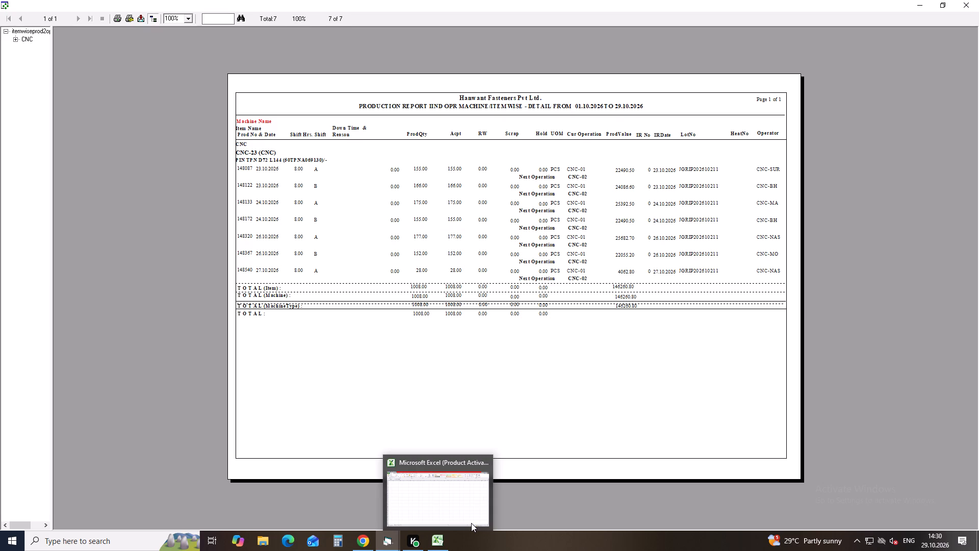
scroll(476, 521, "up", 1)
left_click(965, 1)
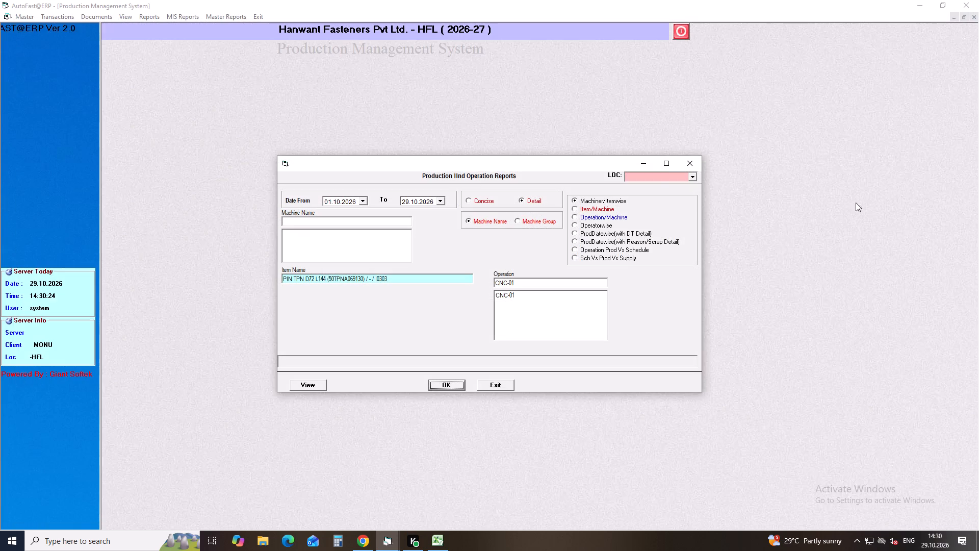
left_click(689, 162)
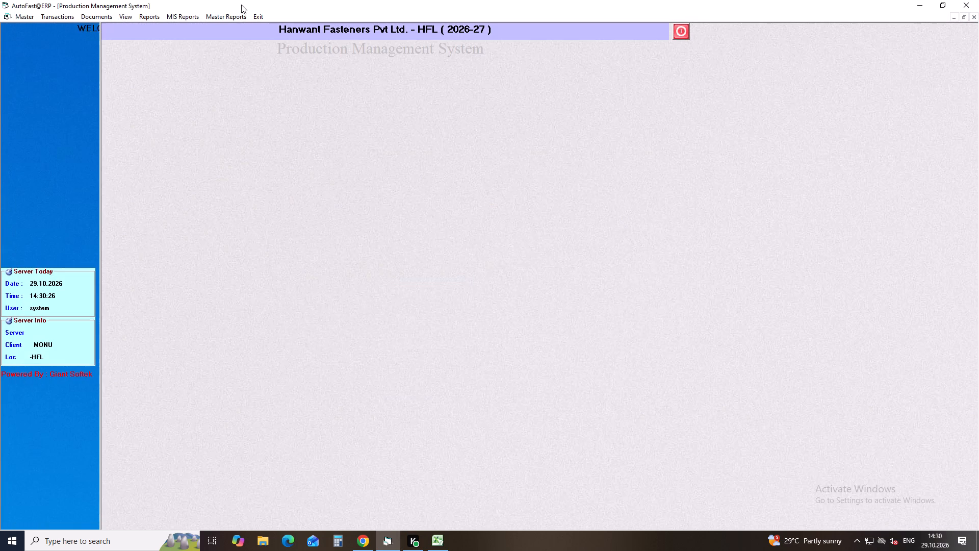
Leave Production Management and switch to the Job Work System module.
left_click(256, 16)
left_click(368, 235)
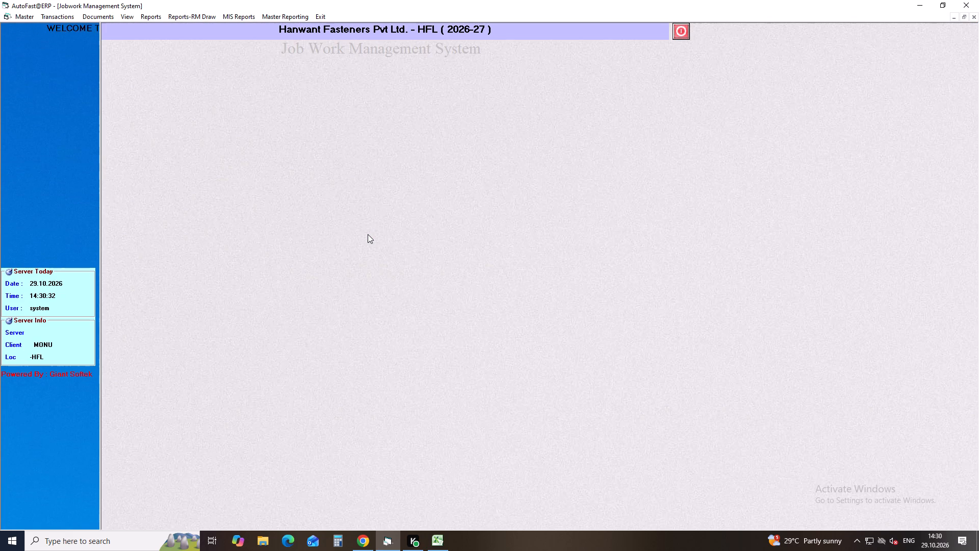
Start a second-operation job card against batch number, choose the responsible person, and accept the default date and time.
left_click(61, 18)
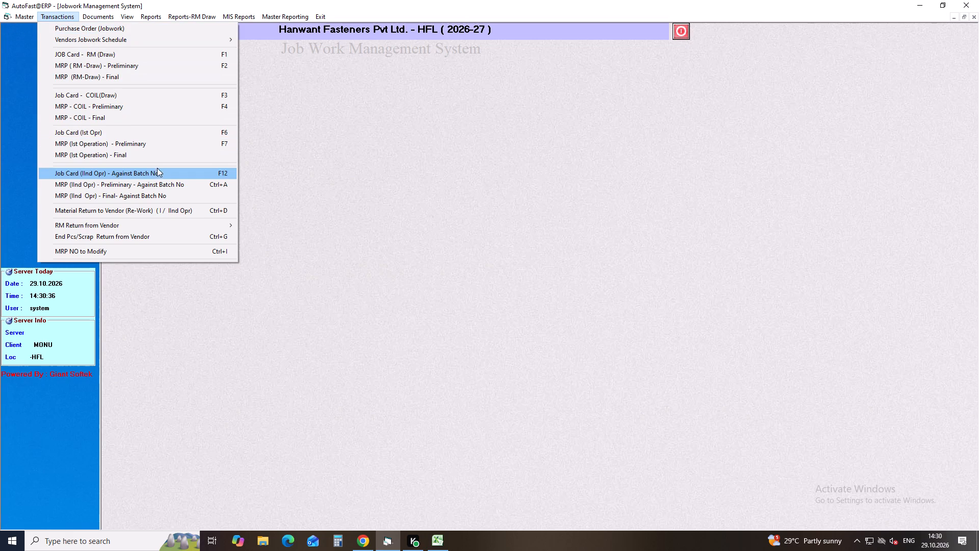
left_click(165, 173)
key("Return")
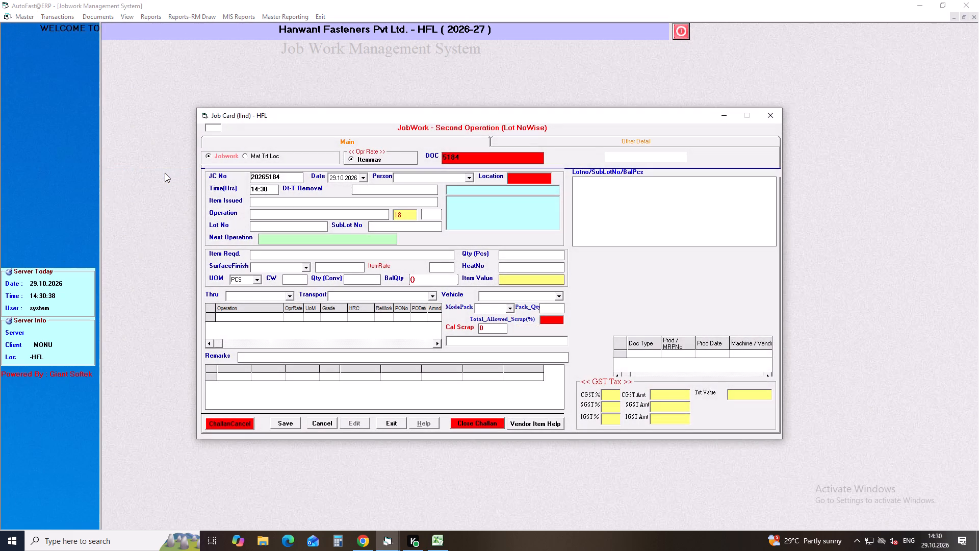
key("Return")
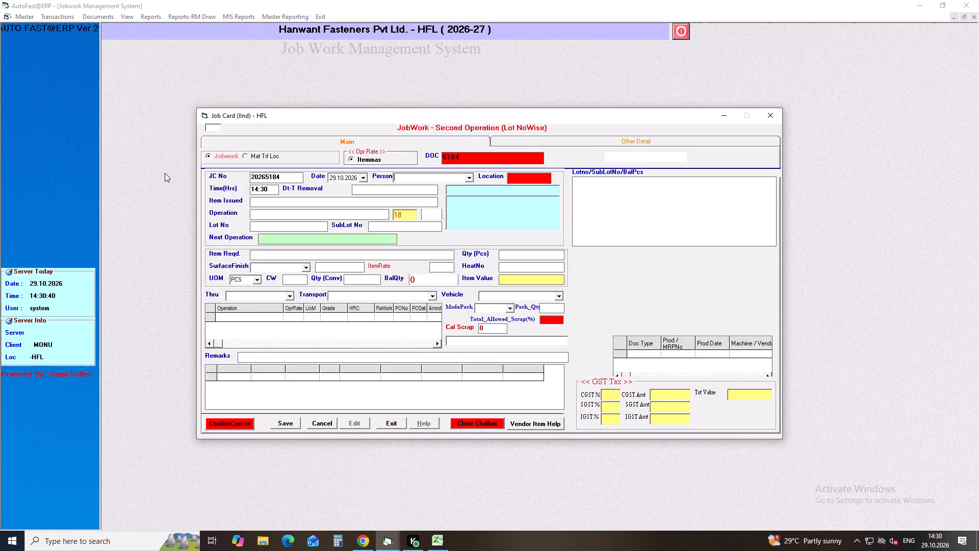
key("Down")
key("Down")
key("Down")
key("Down")
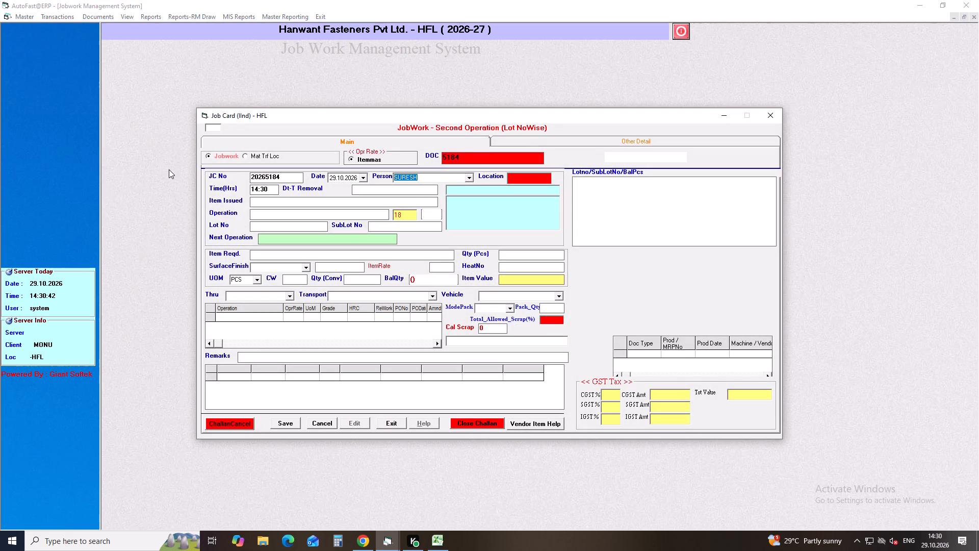
key("Up")
key("Return")
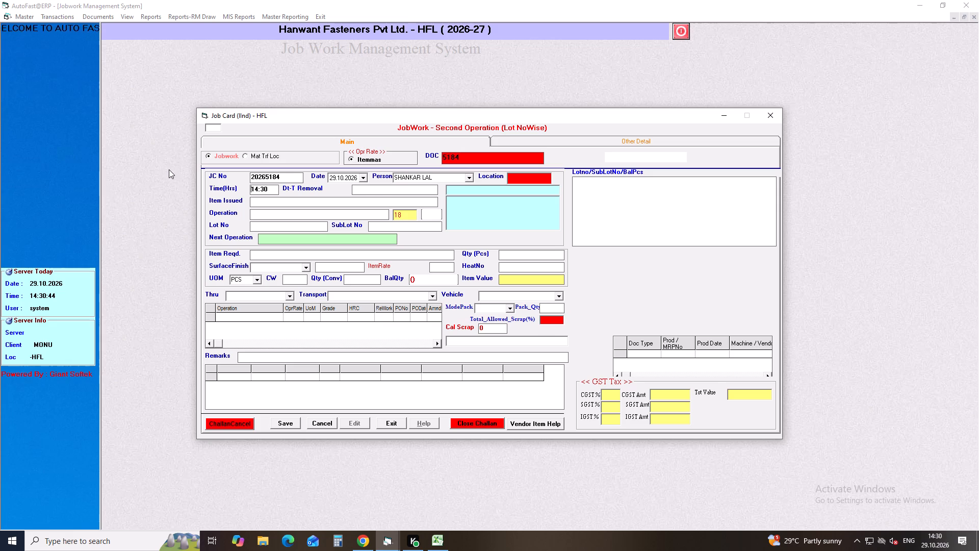
key("Return")
key("Return")
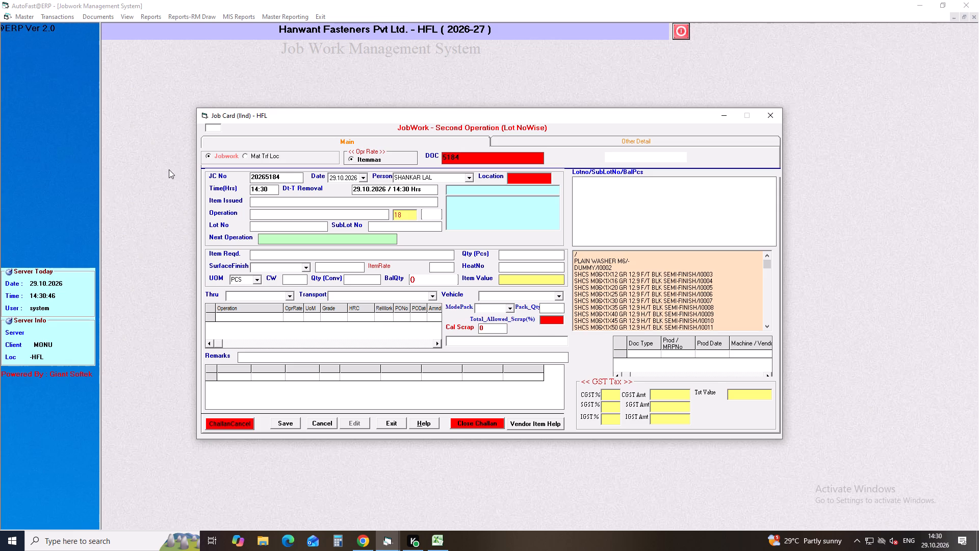
Choose HT INTEGRATED BUTTON SCR M6X35 as the issued item on the job card, searching with HT IN.
key("h")
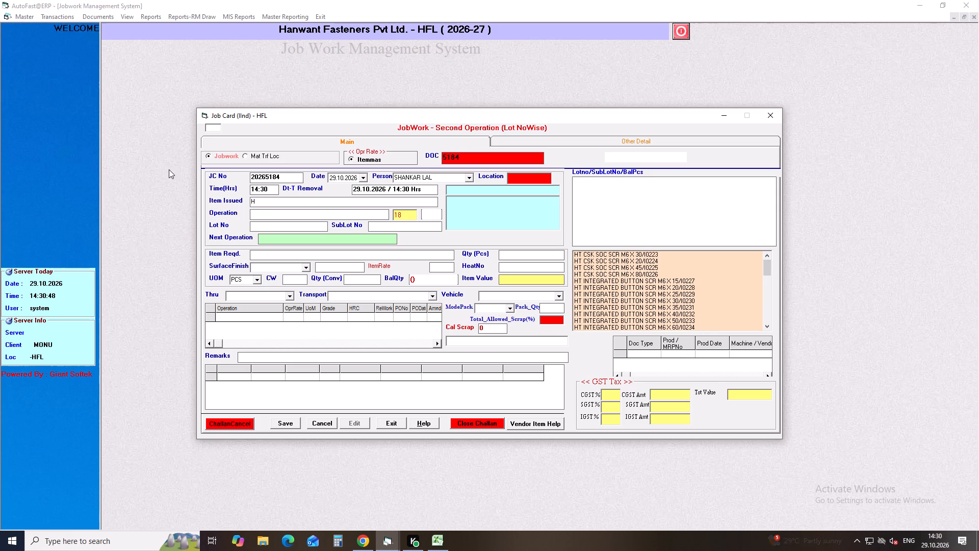
type("t")
key("space")
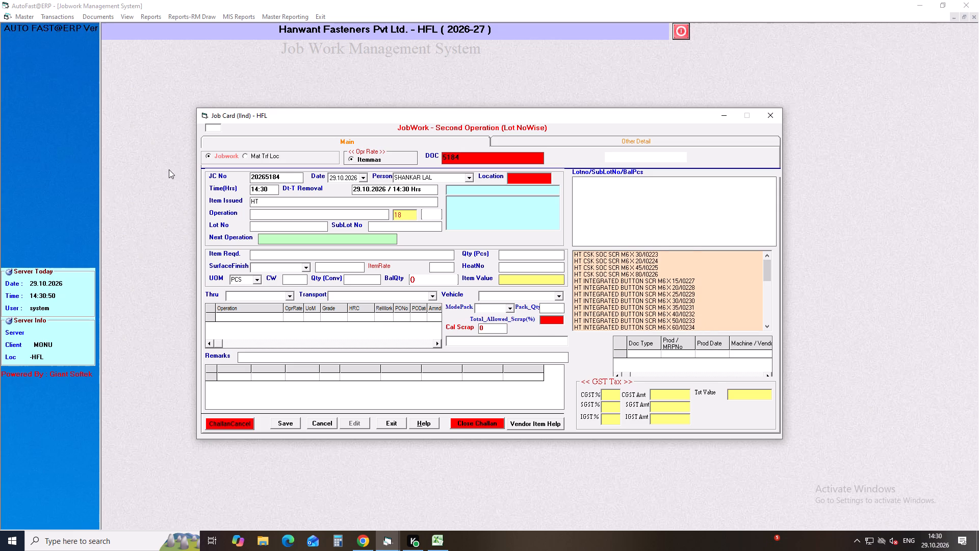
key("i")
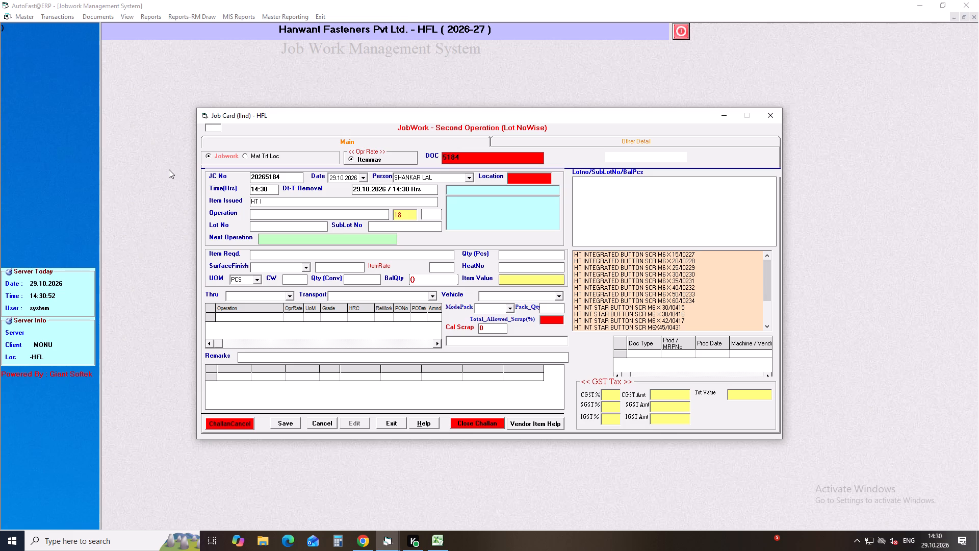
key("n")
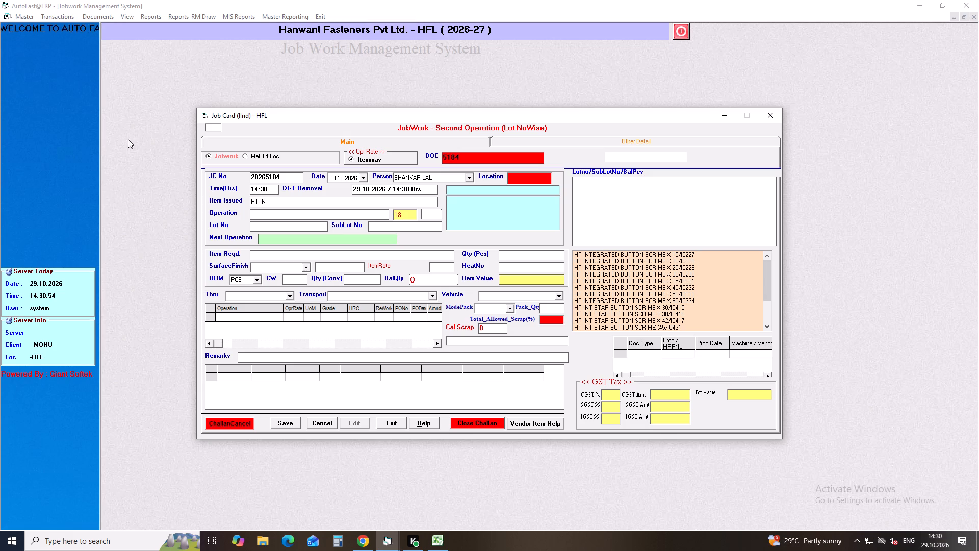
double_click(653, 279)
key("Return")
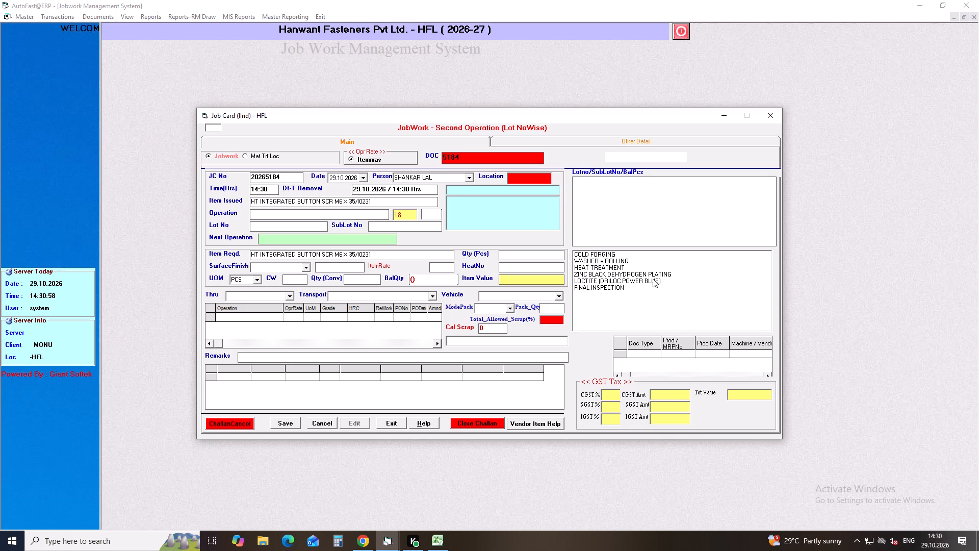
List the lot balances for ZINC BLACK DEHYDROGEN PLATING with vendor BAJRANG INDUSTRIES, and close the job card without saving.
key("Down")
key("Down")
key("Down")
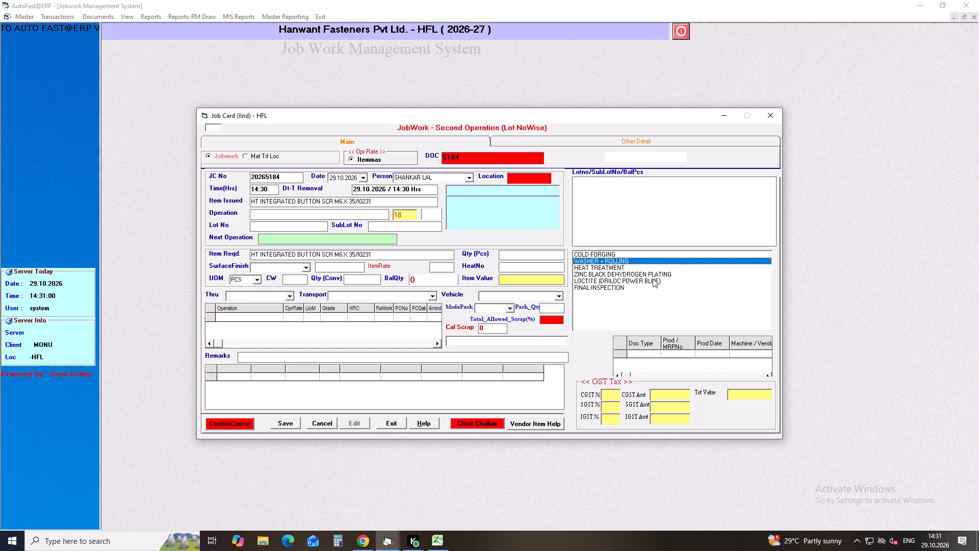
key("Down")
key("Down")
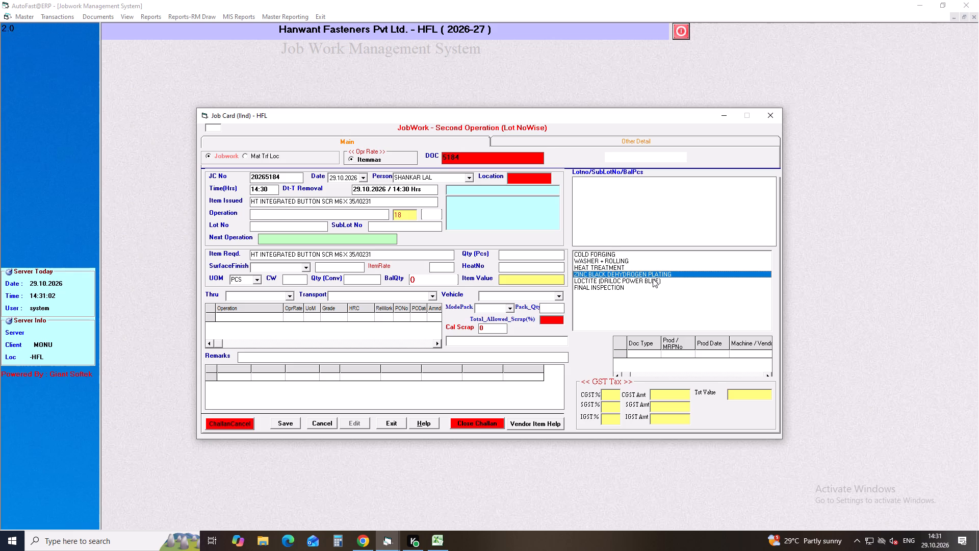
key("Return")
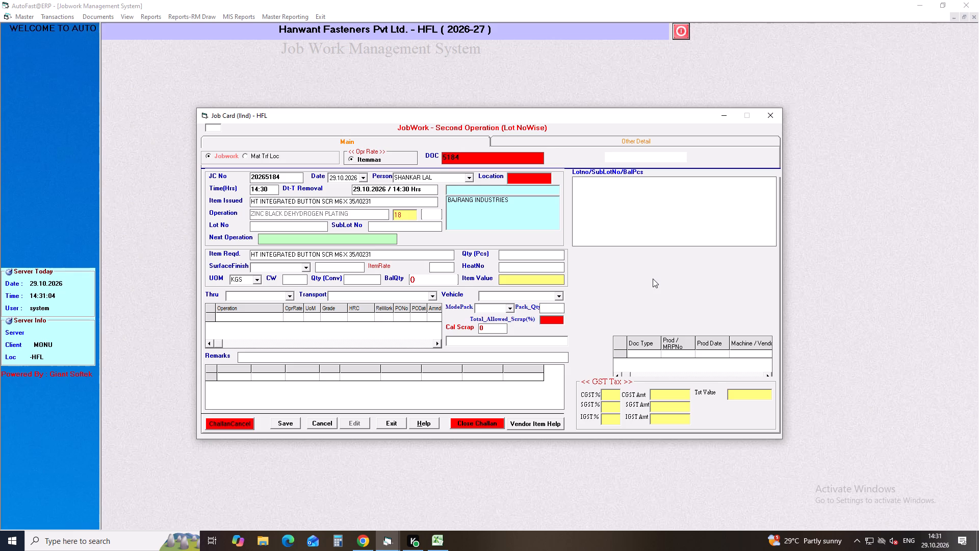
key("Down")
key("Return")
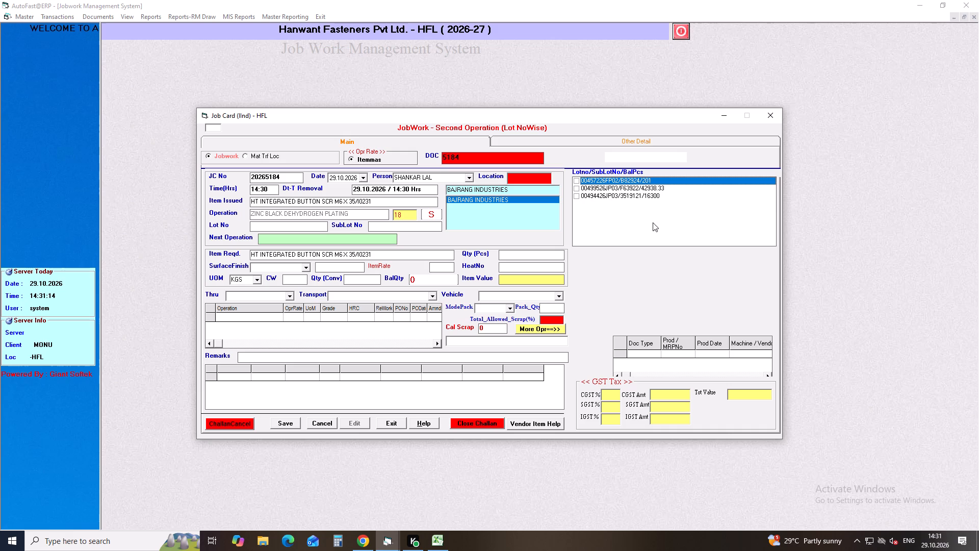
left_click(778, 115)
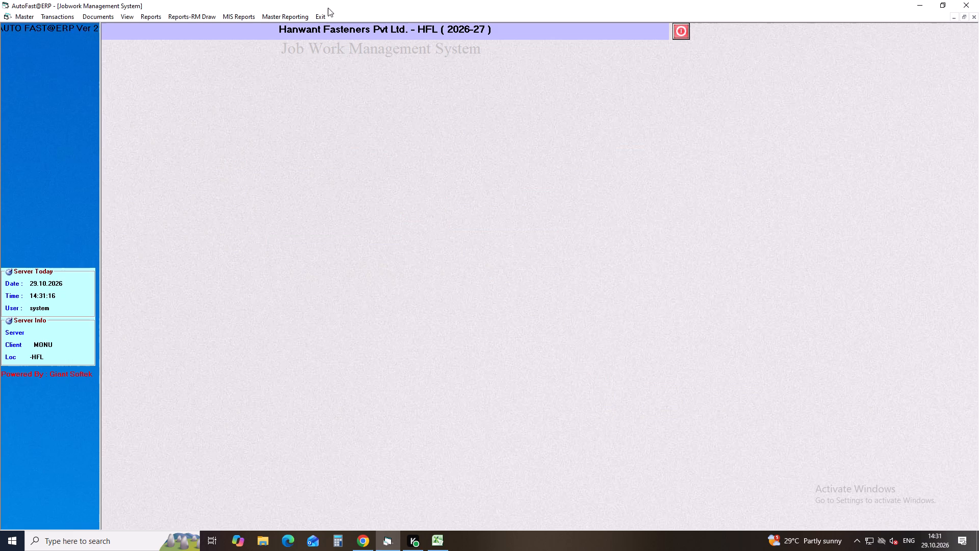
Leave the Job Work System and return to the Production Management module.
left_click(322, 16)
left_click(377, 253)
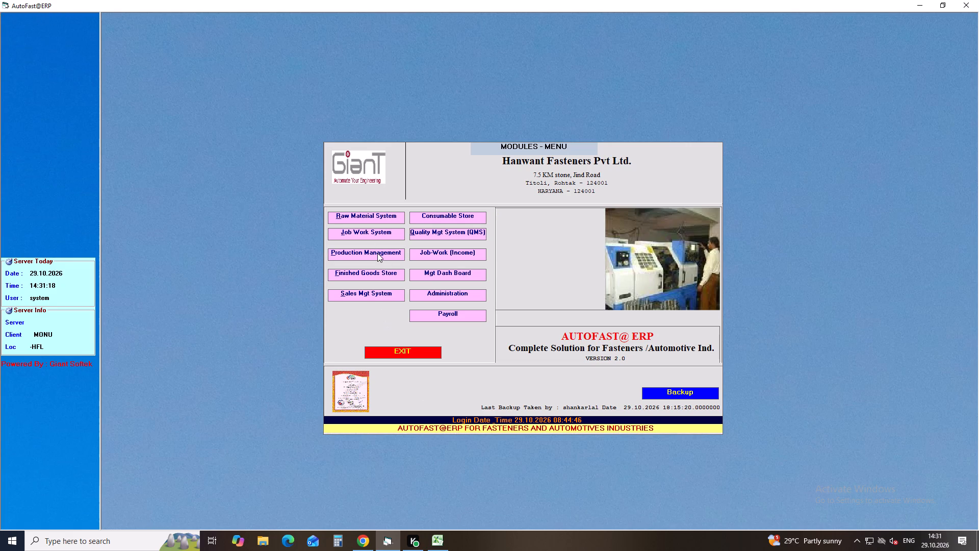
Open a second-operation item issue entry and choose HT INTEGRATED BUTTON SCR M6X35 as the issued item, searching with HT INT.
left_click(61, 14)
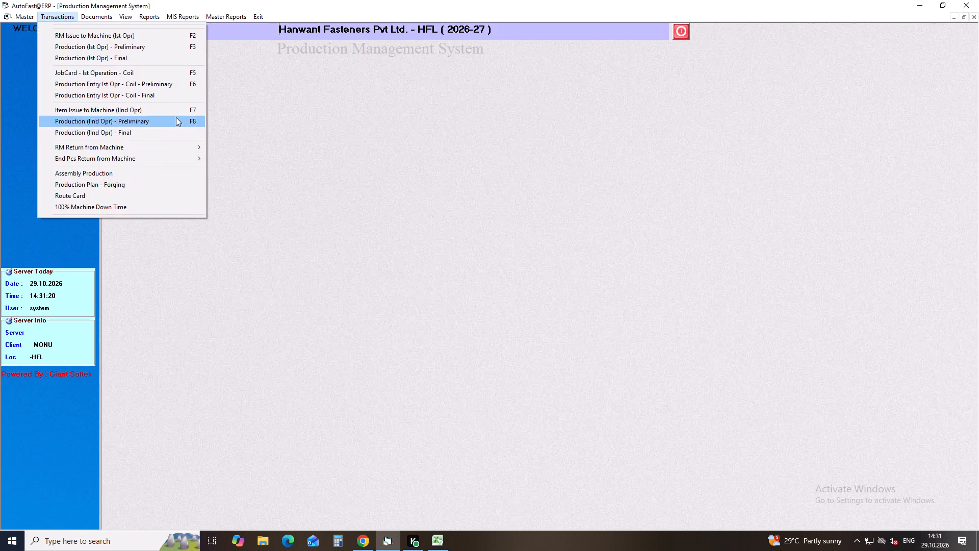
left_click(179, 111)
key("Return")
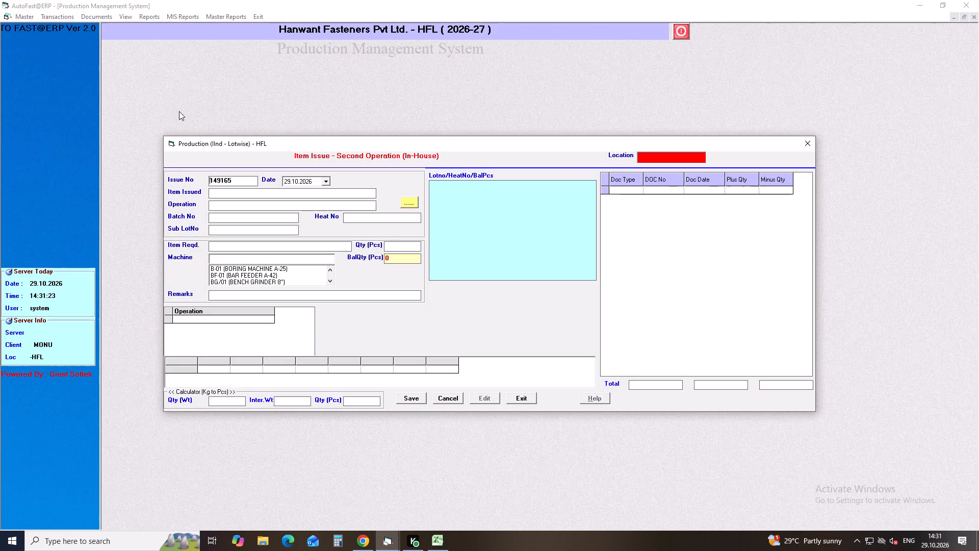
key("Return")
key("Return")
type("ht int")
key("space")
key("Down")
key("Down")
key("Down")
key("Down")
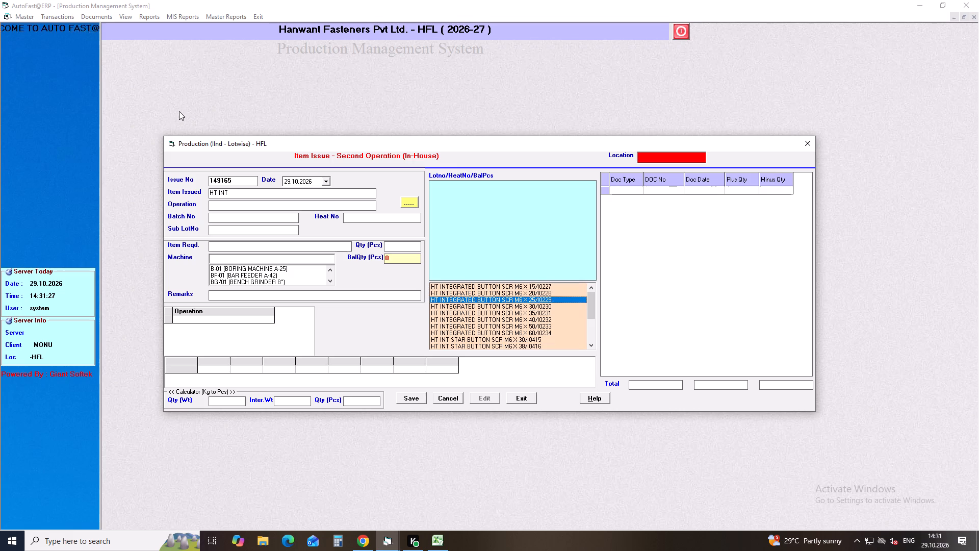
key("Down")
key("Down")
key("Return")
key("Return")
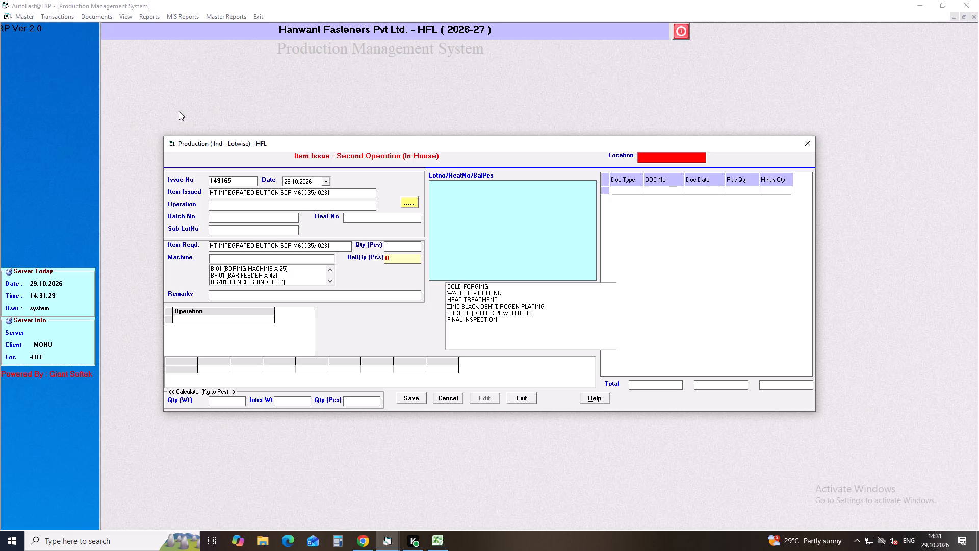
List the item's lot balances for the WASHER + ROLLING operation.
key("Down")
key("Down")
key("Down")
key("Down")
key("Up")
key("Return")
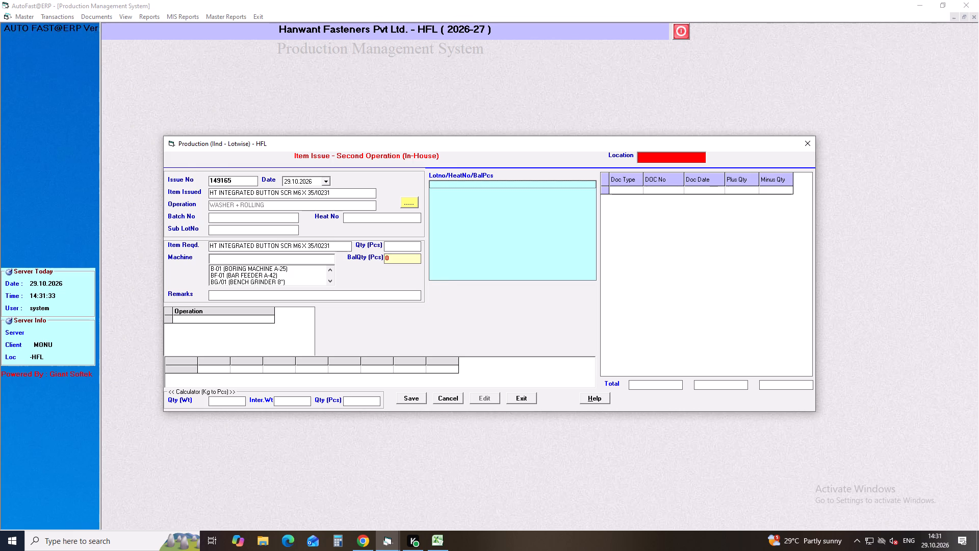
List the item's lot balances for the HEAT TREATMENT operation instead, and close the item issue entry without saving.
left_click(340, 193)
key("Return")
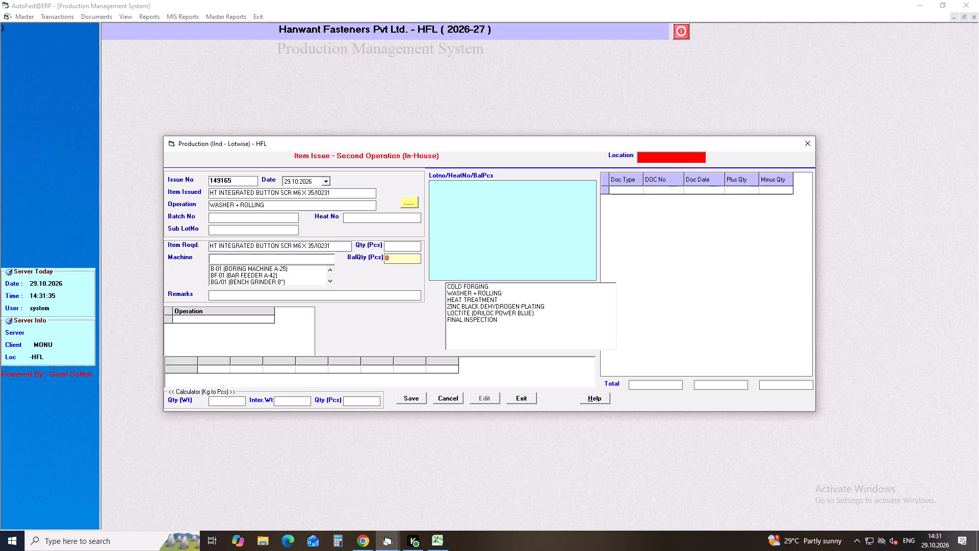
key("Down")
key("Down")
key("Down")
key("Down")
key("Down")
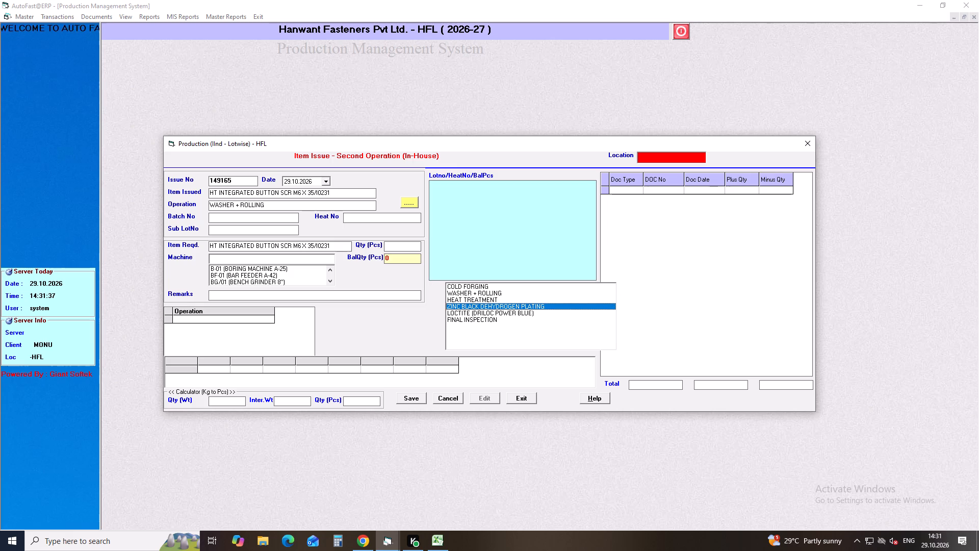
key("Up")
key("Return")
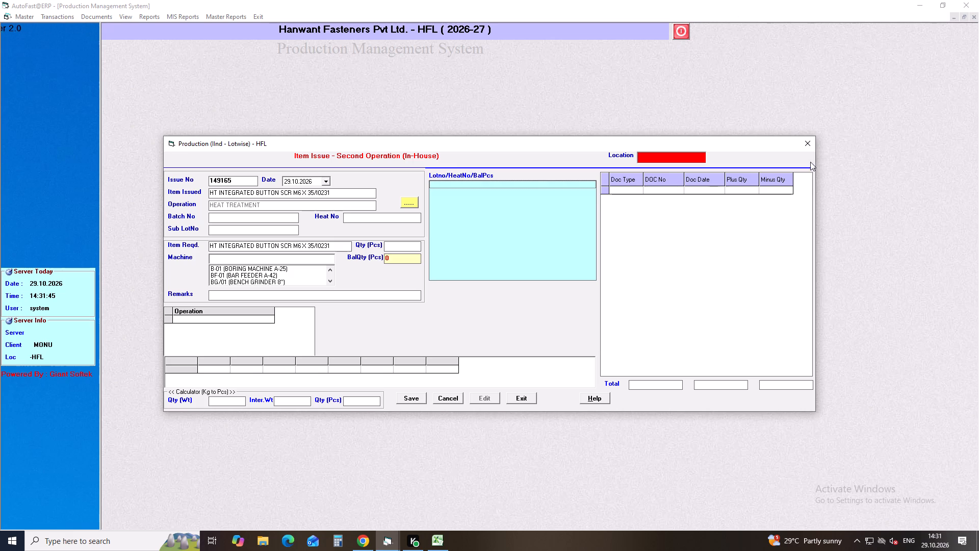
left_click(812, 146)
Switch from Production Management to the Job Work System and open the second-operation lot-wise job card form.
left_click(262, 16)
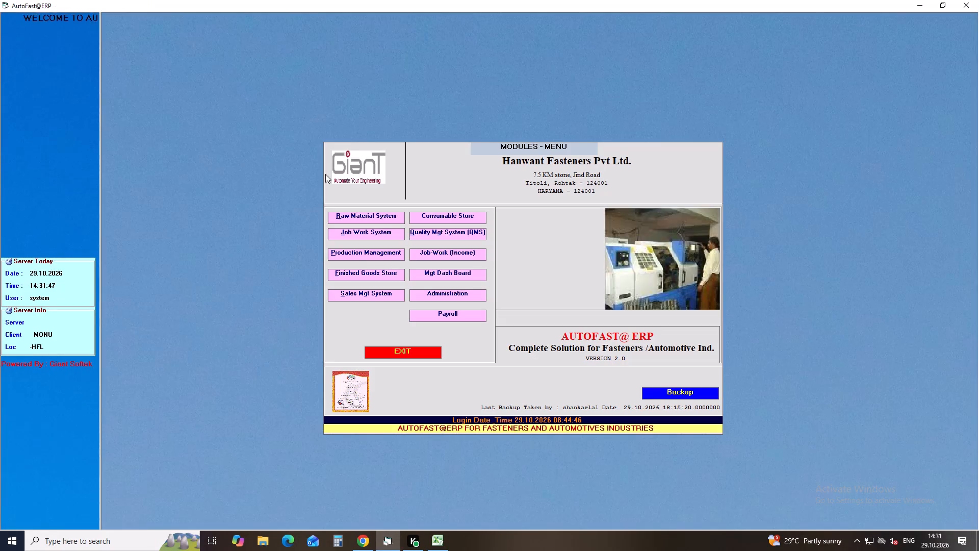
left_click(361, 232)
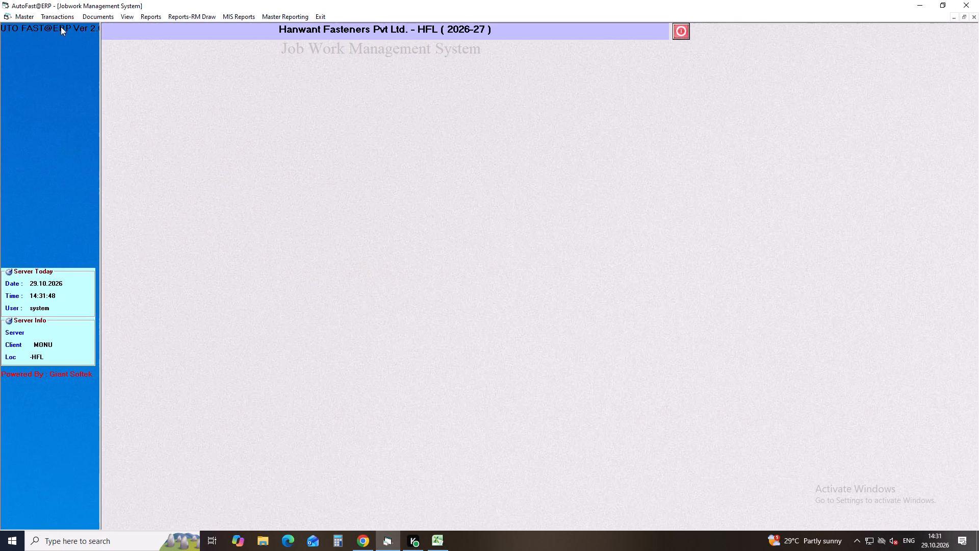
left_click(63, 18)
left_click(213, 176)
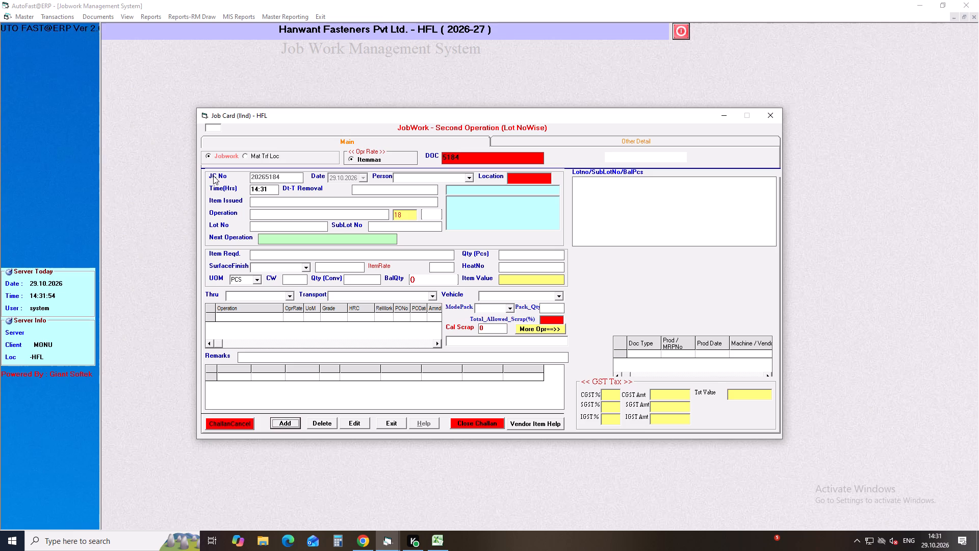
Add a new job card, choose the responsible person, and accept the default date, time and removal time.
key("Return")
key("Return")
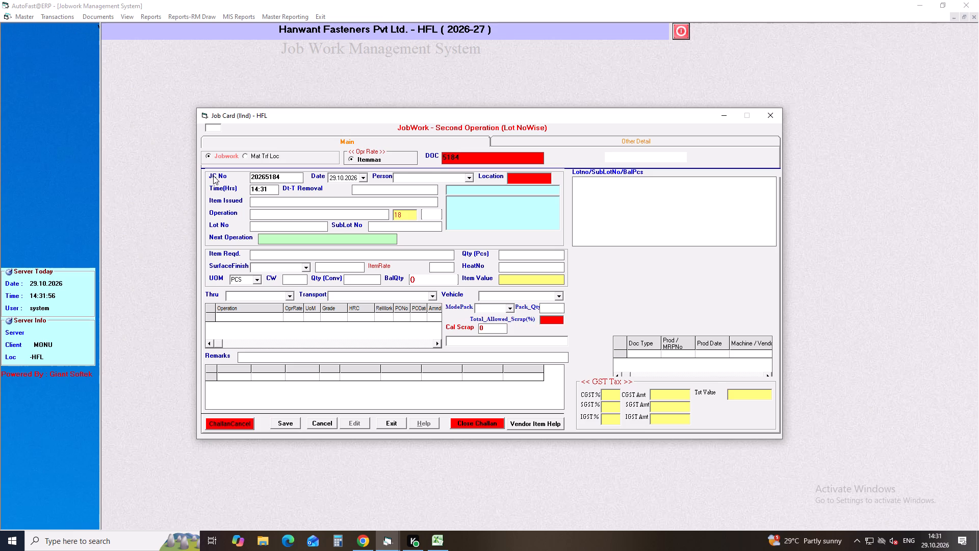
key("Down")
key("Down")
key("Down")
key("Return")
key("Return")
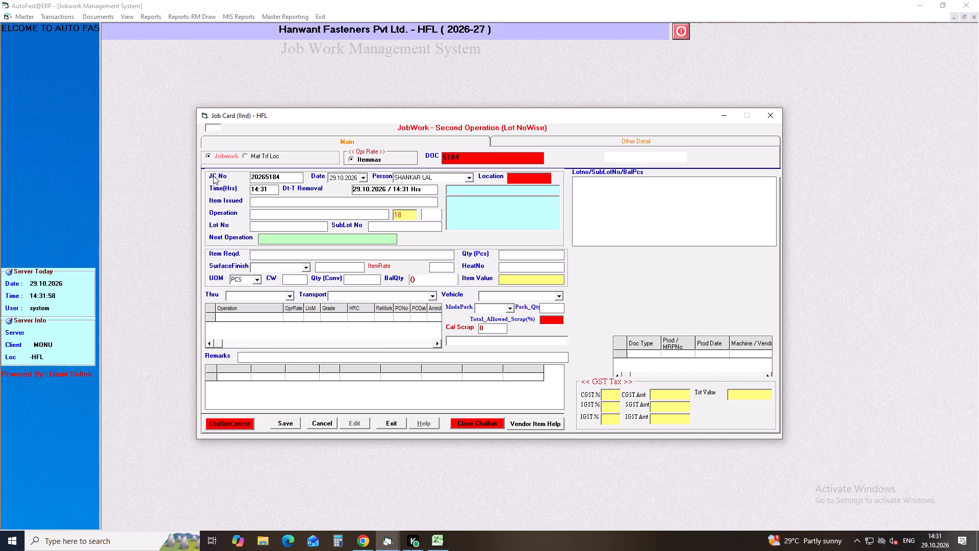
key("Return")
Choose HT INTEGRATED BUTTON SCR M6X35 as both issued and required item on the job card, searching with HT INT.
type("ht int")
key("space")
key("Down")
key("Down")
key("Down")
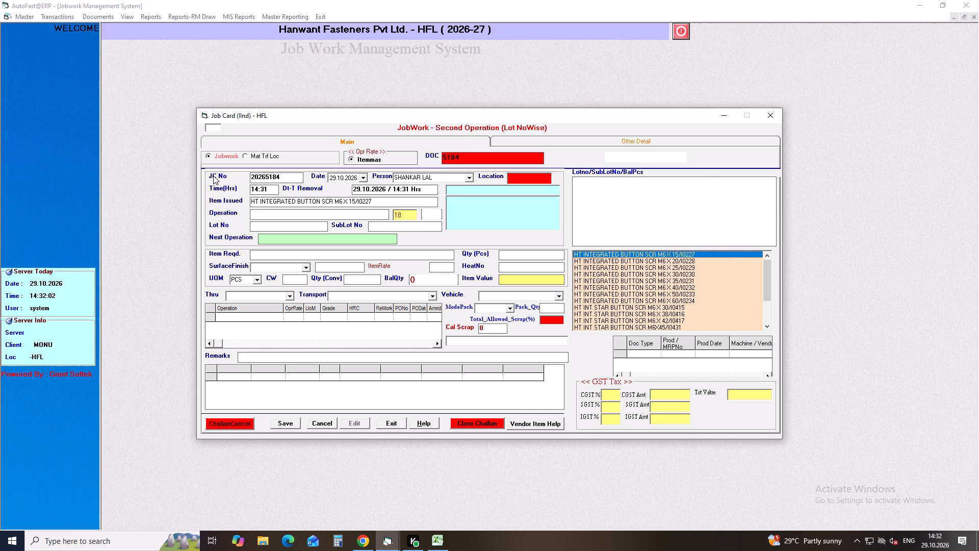
key("Down")
key("Down")
key("Down")
key("Return")
key("Return")
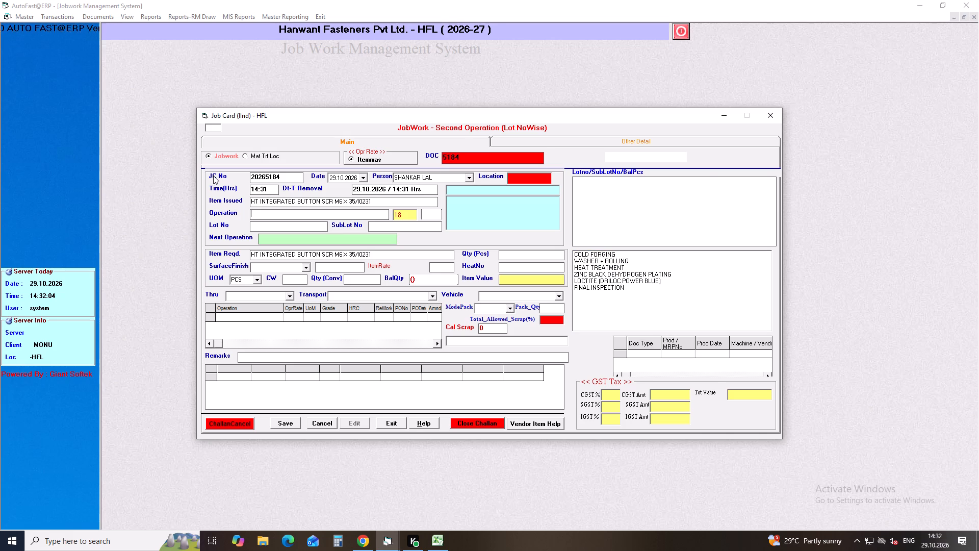
Set the job card's operation to ZINC BLACK DEHYDROGEN PLATING and the vendor to BAJRANG INDUSTRIES.
key("Return")
key("Down")
key("Down")
key("Down")
key("Down")
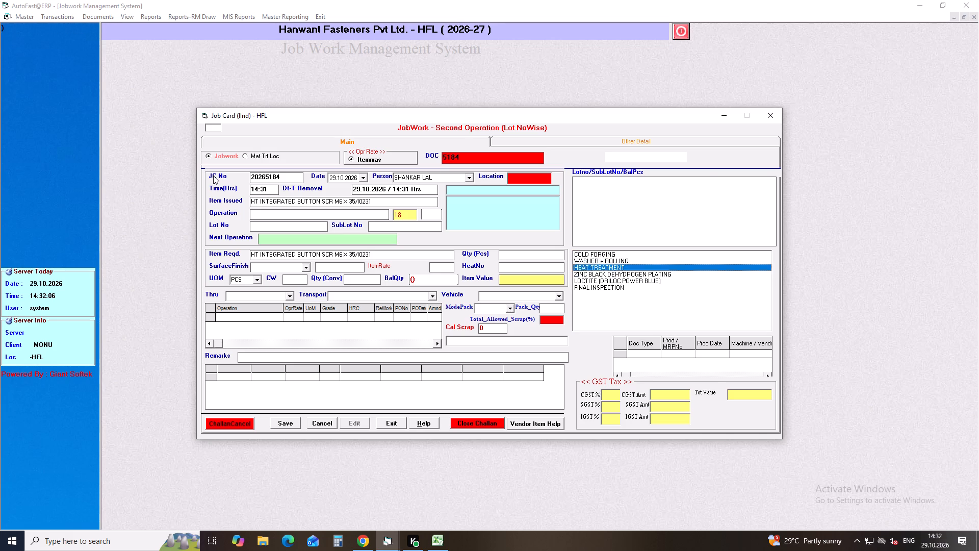
key("Down")
key("Return")
key("Down")
key("Down")
key("Return")
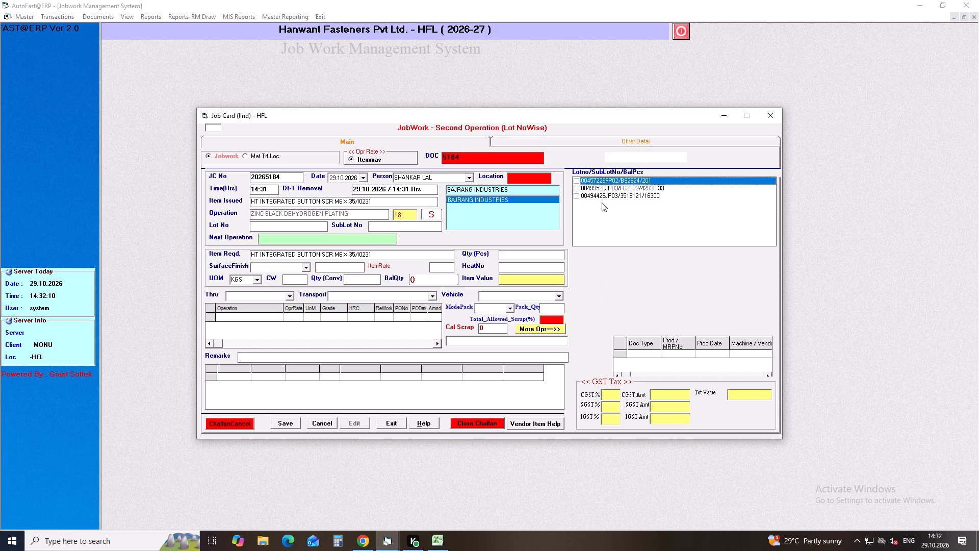
Select lot 00499526JP03 with heat number F63922, accepting its full balance quantity and KGS as the unit.
left_click(577, 189)
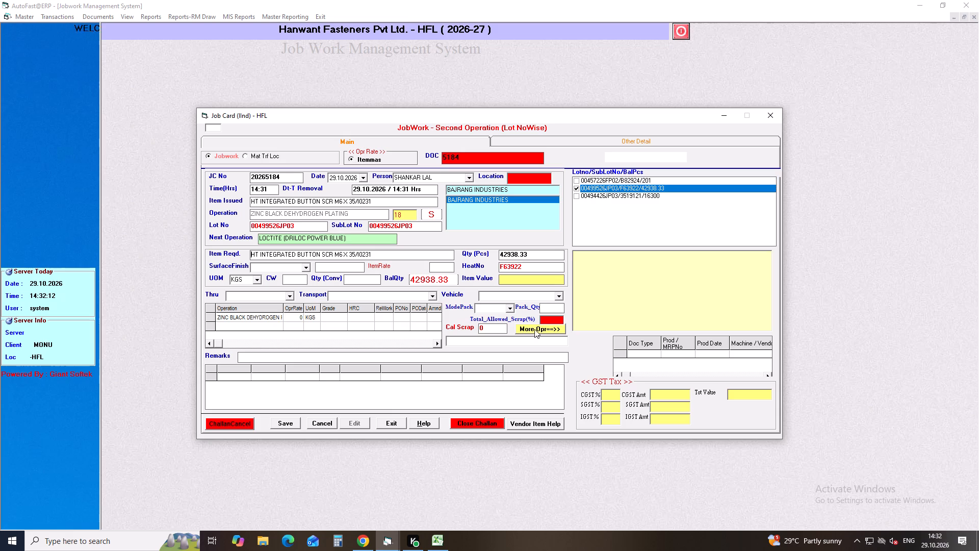
left_click(531, 257)
key("Return")
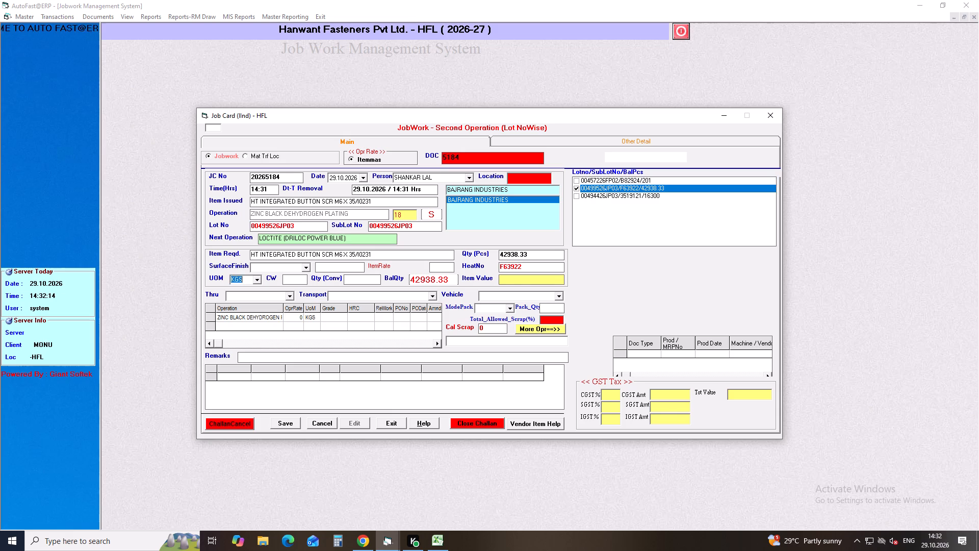
key("Return")
key("Return")
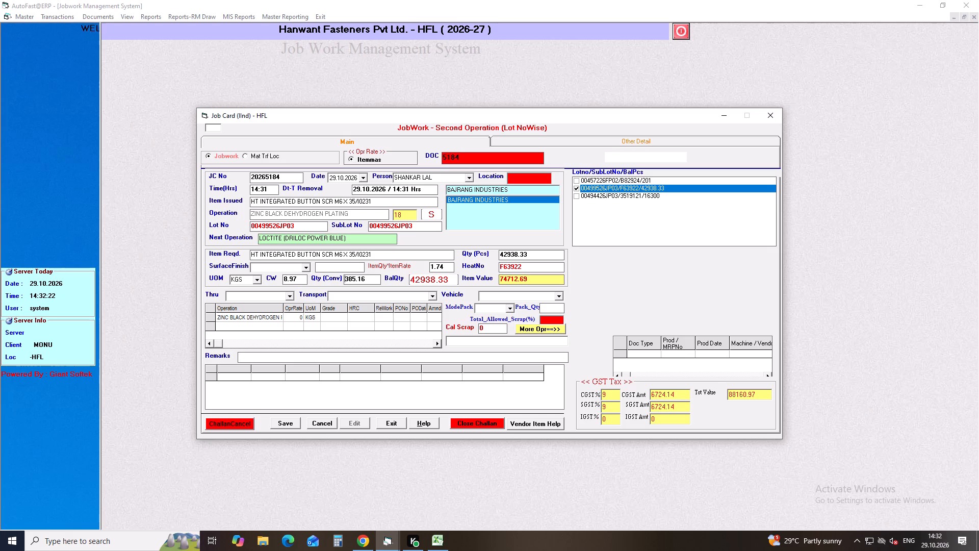
key("Return")
key("Return")
key("Return")
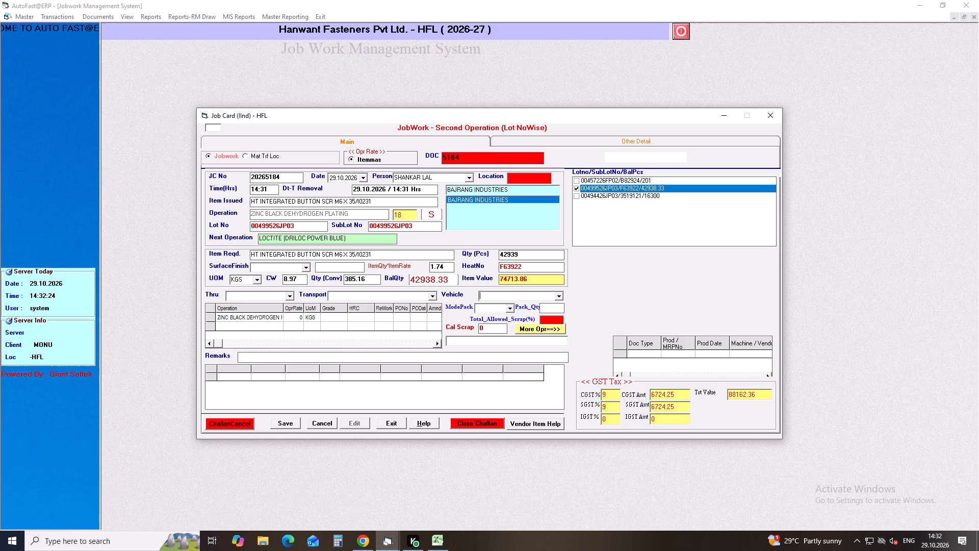
type("he")
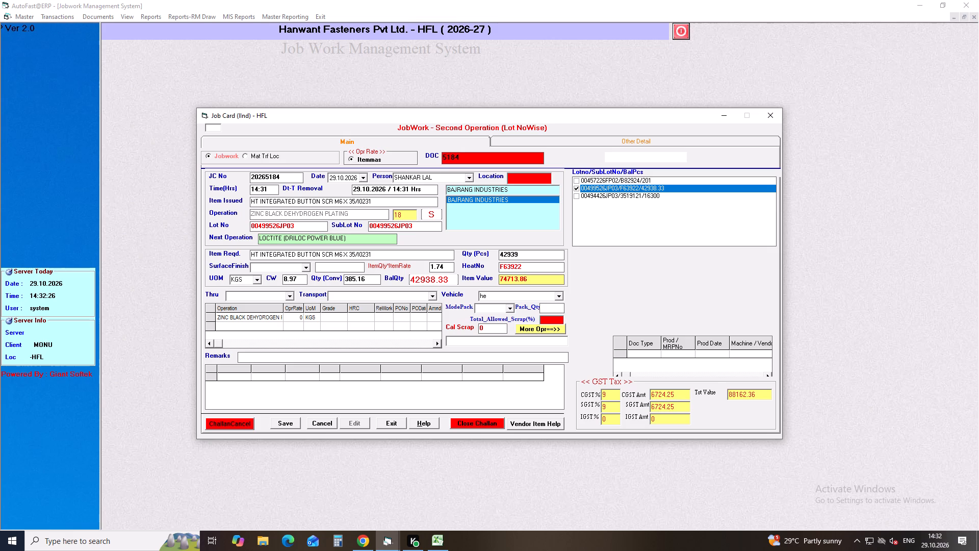
key("BackSpace")
key("BackSpace")
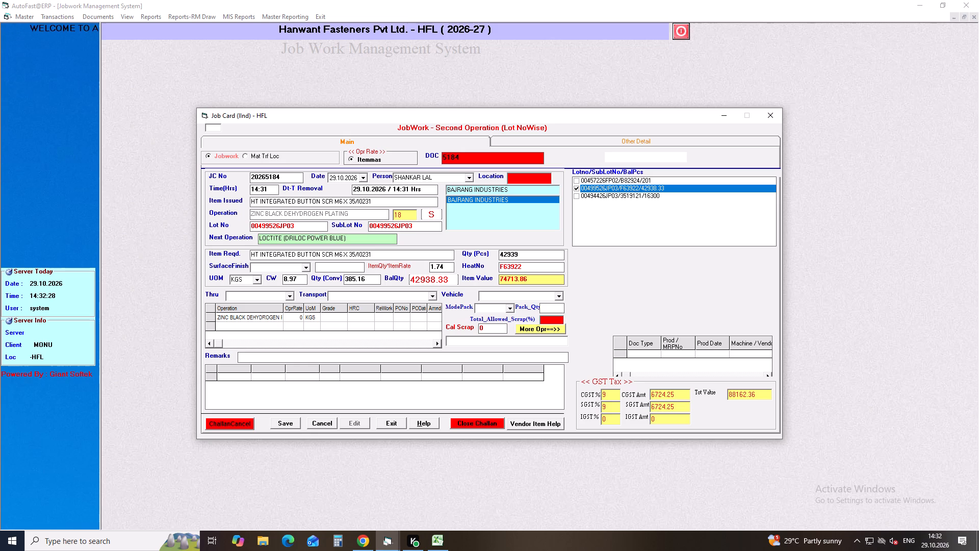
key("Down")
key("Down")
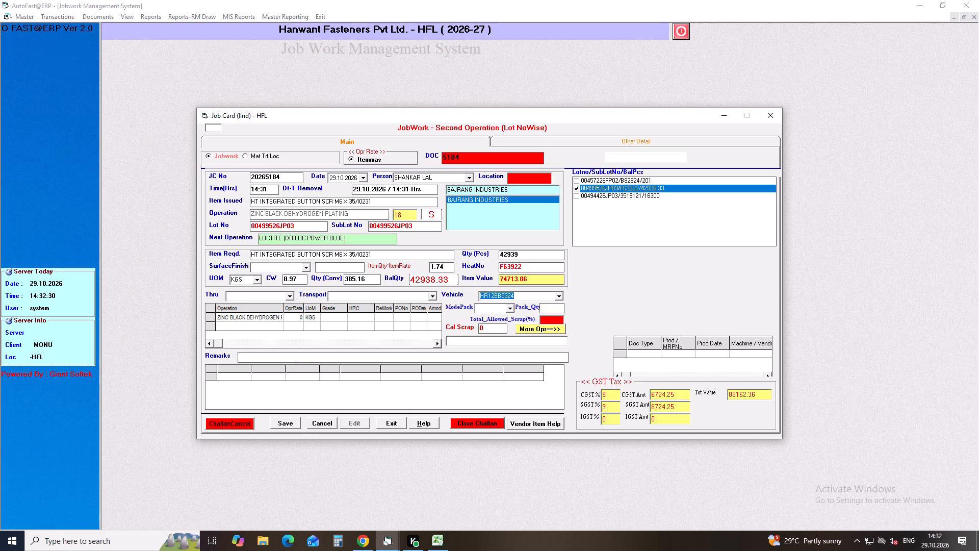
key("Return")
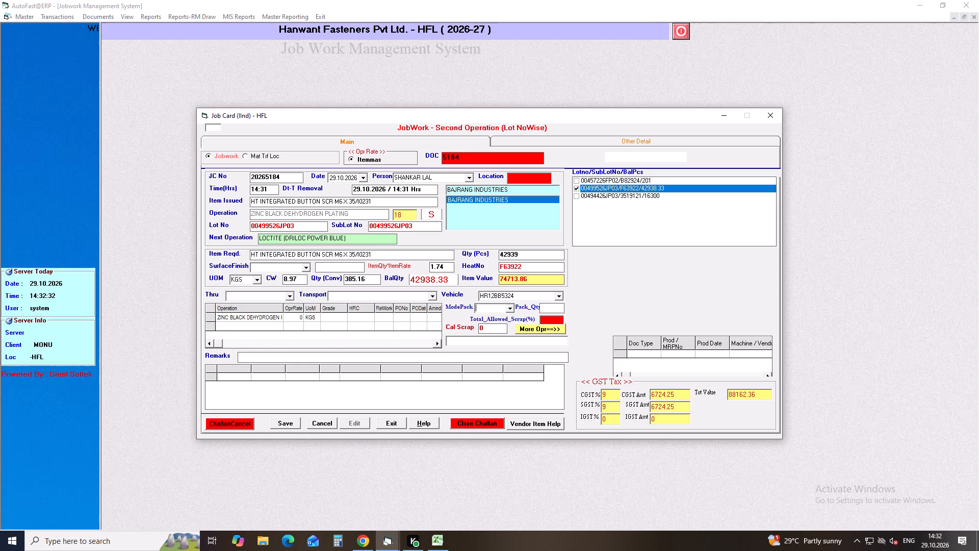
Set the packing mode to Tray and the pack quantity to 6.
key("Down")
key("Down")
key("Down")
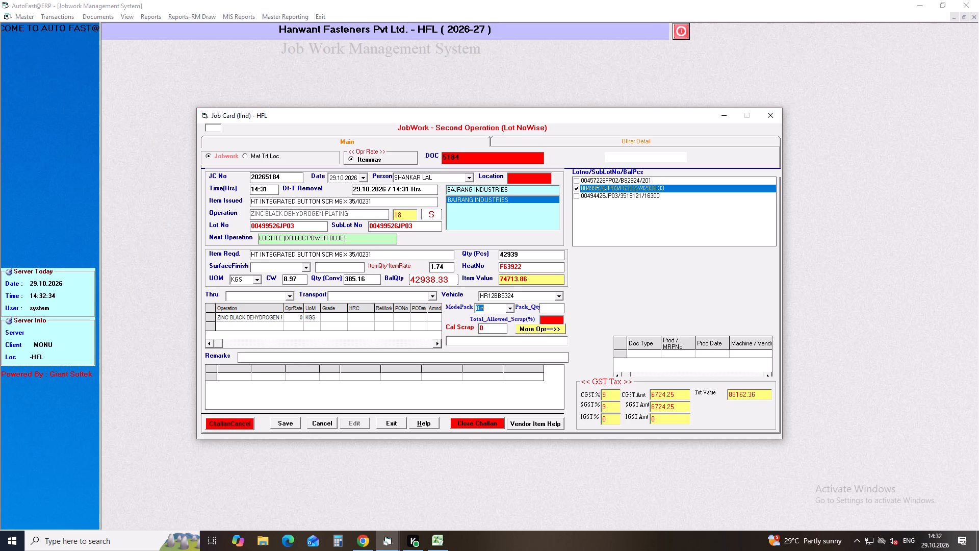
key("Down")
key("Return")
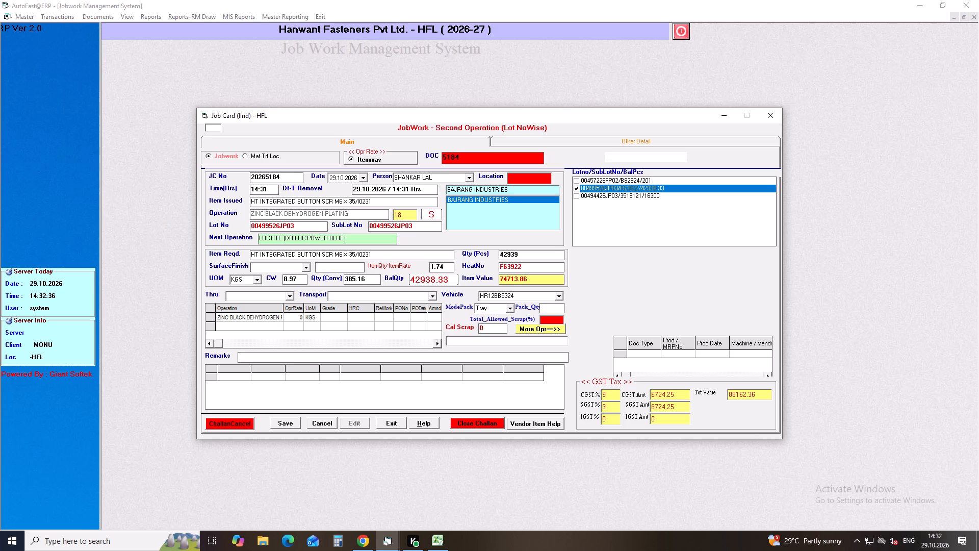
key("6")
key("Return")
key("Return")
Correct the pack quantity to 7, leave the remarks blank, and try to save the job card.
left_click(549, 311)
key("BackSpace")
key("7")
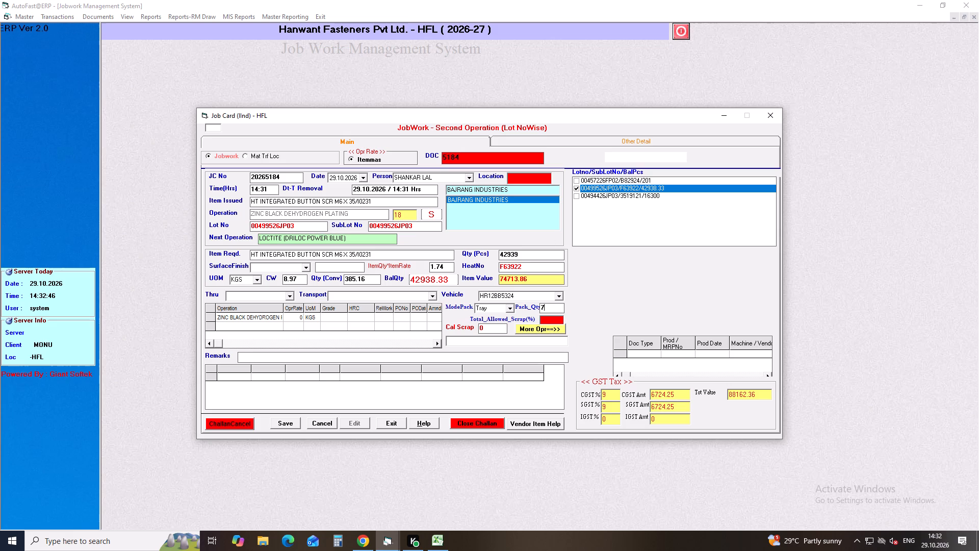
key("Return")
key("Return")
key("Return")
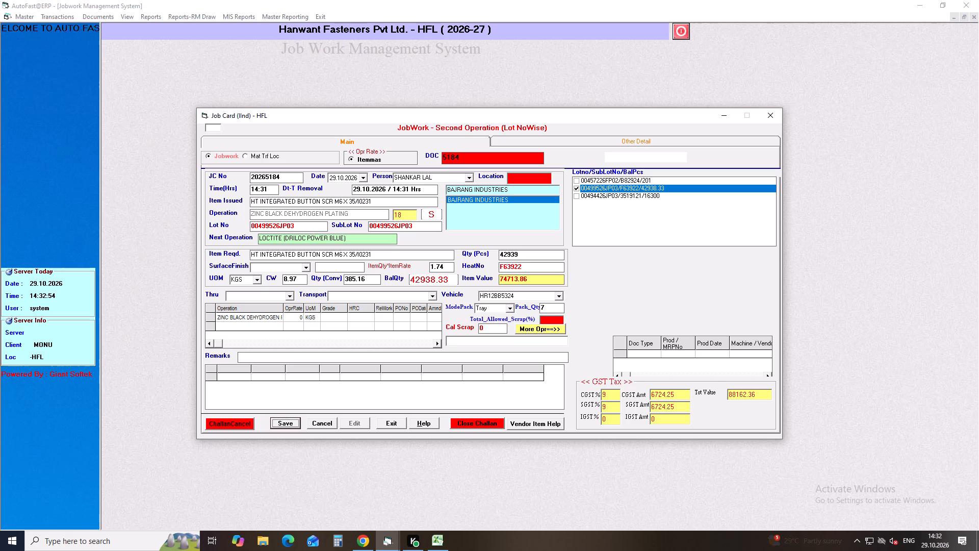
key("Return")
key("Return")
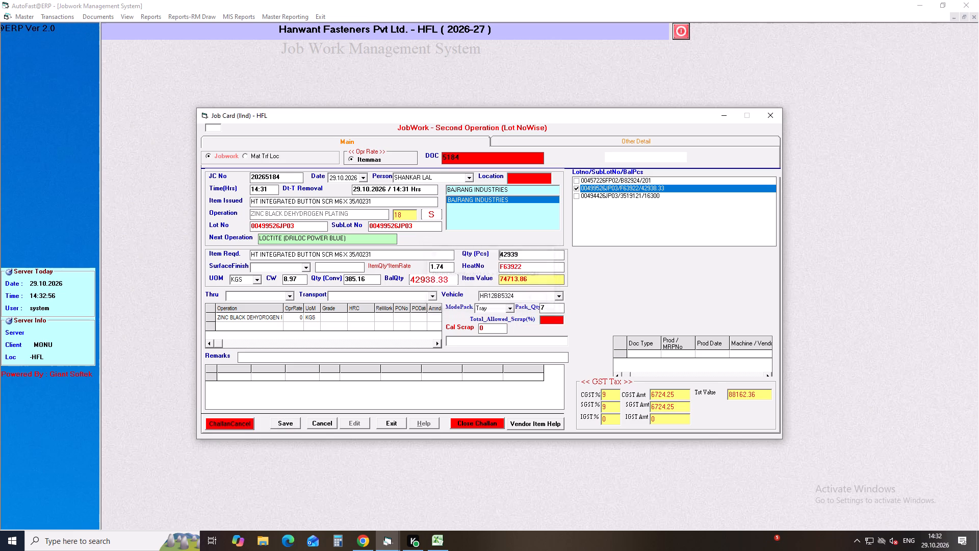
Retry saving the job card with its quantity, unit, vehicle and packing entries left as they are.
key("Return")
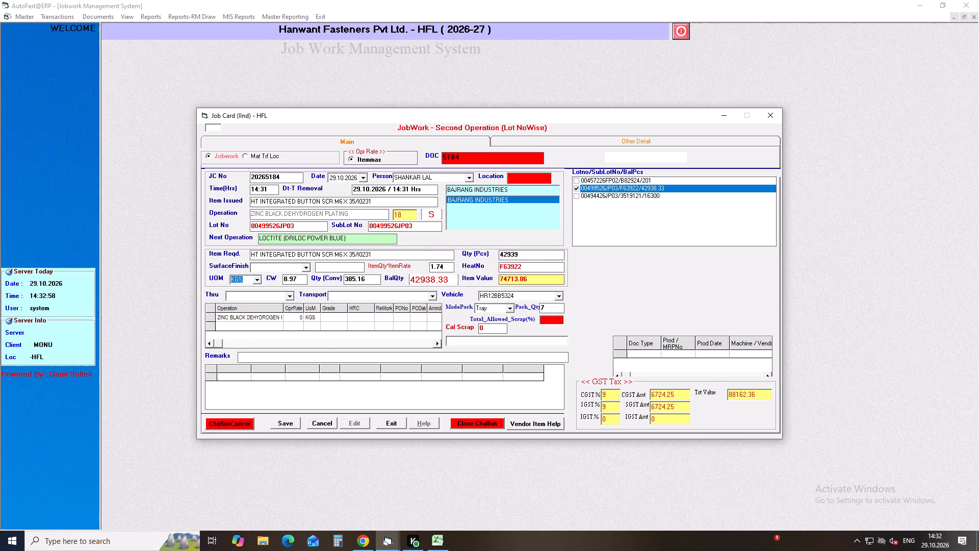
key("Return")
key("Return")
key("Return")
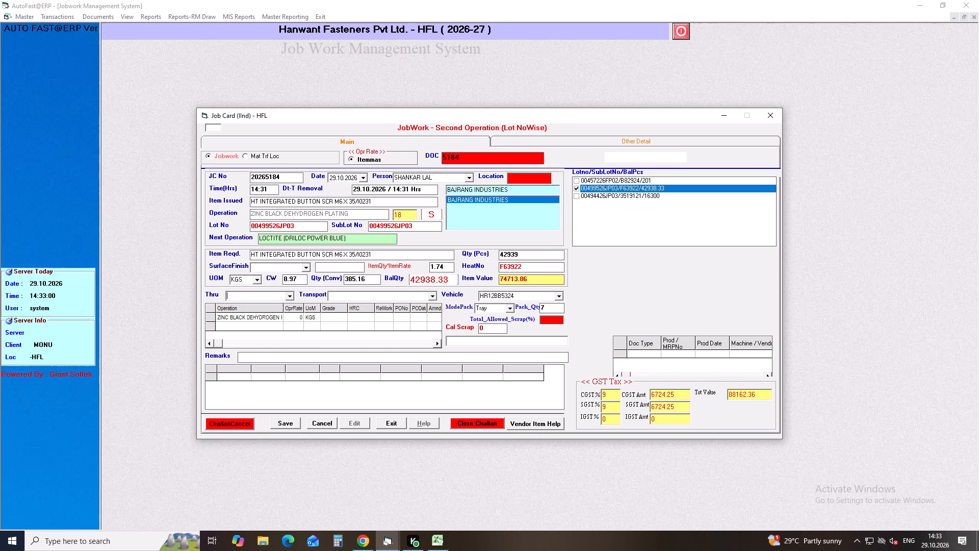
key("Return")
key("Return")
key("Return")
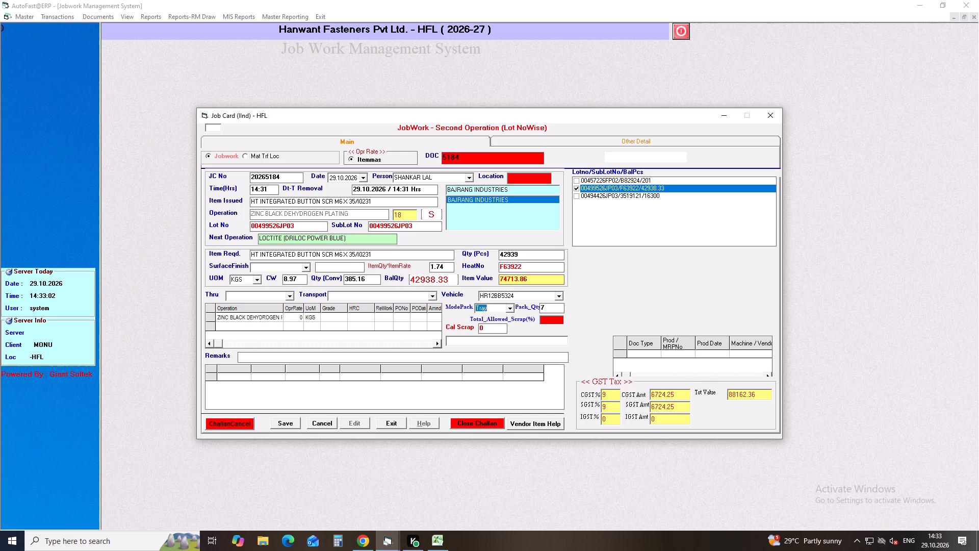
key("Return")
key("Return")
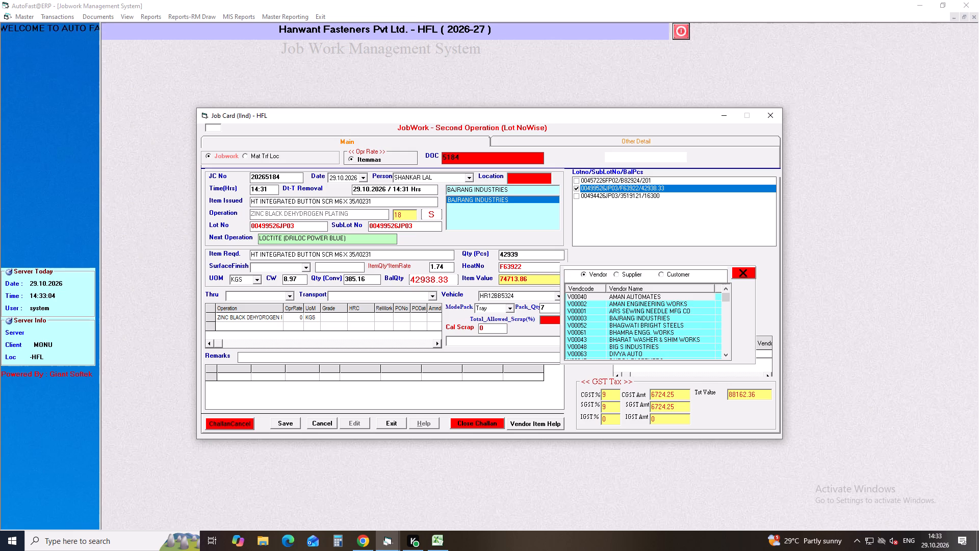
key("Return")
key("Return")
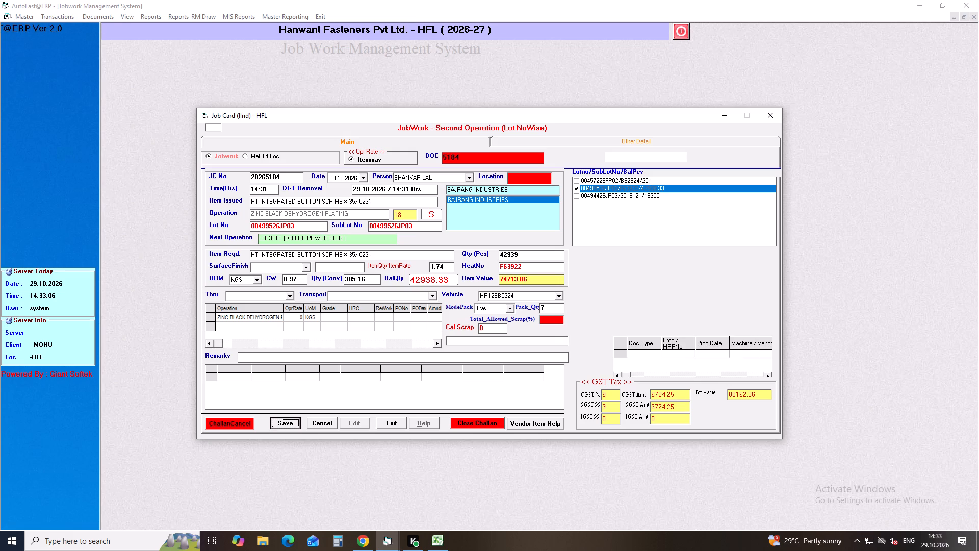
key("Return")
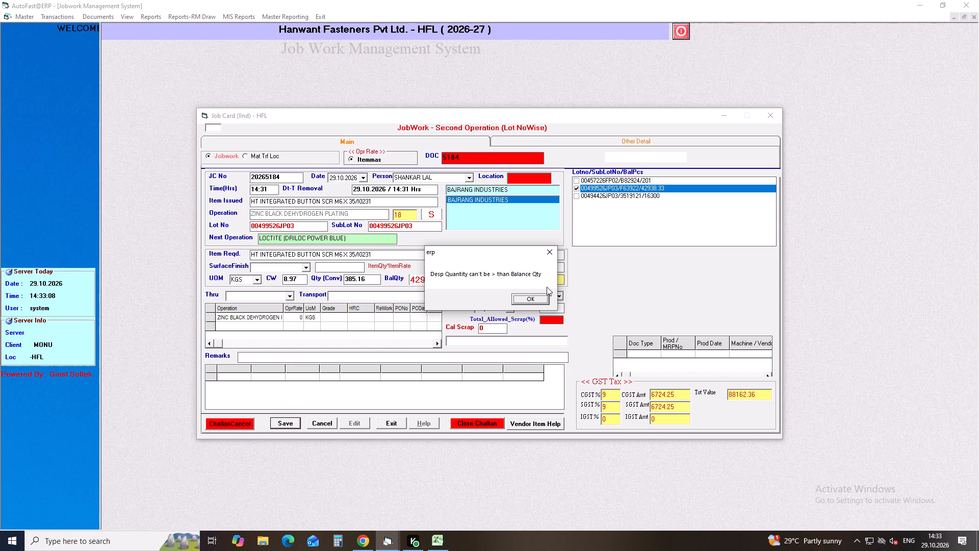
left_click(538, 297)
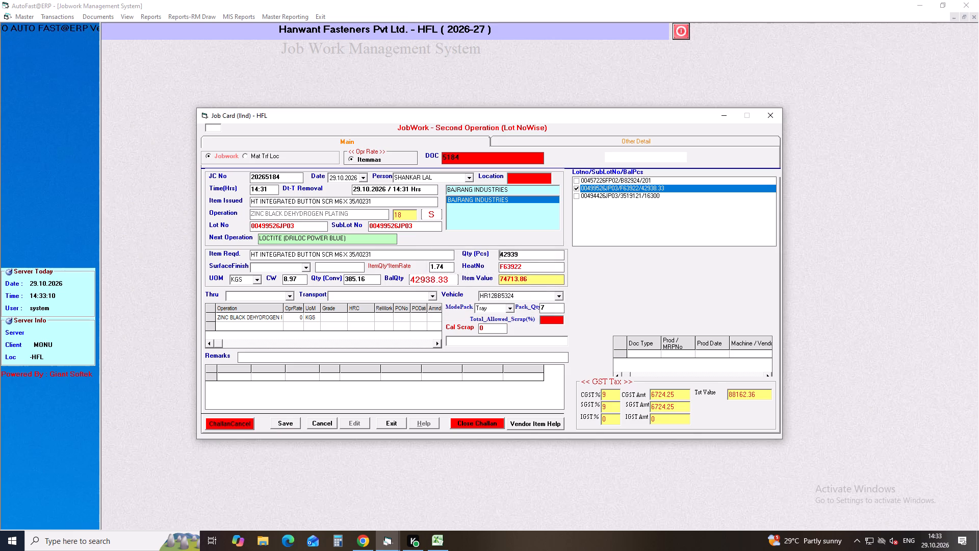
Correct the job card's quantity in pieces to 42938.33 and save the card.
left_click(521, 258)
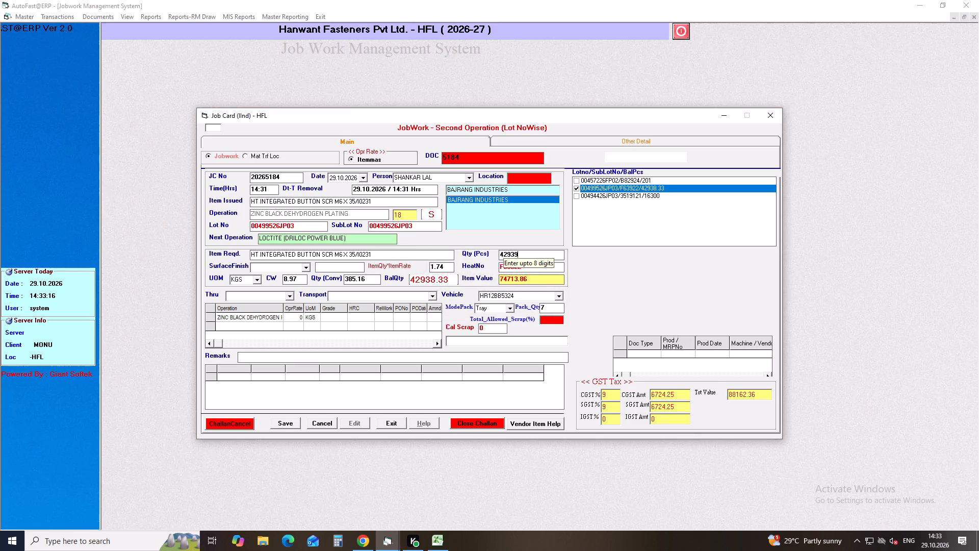
key("BackSpace")
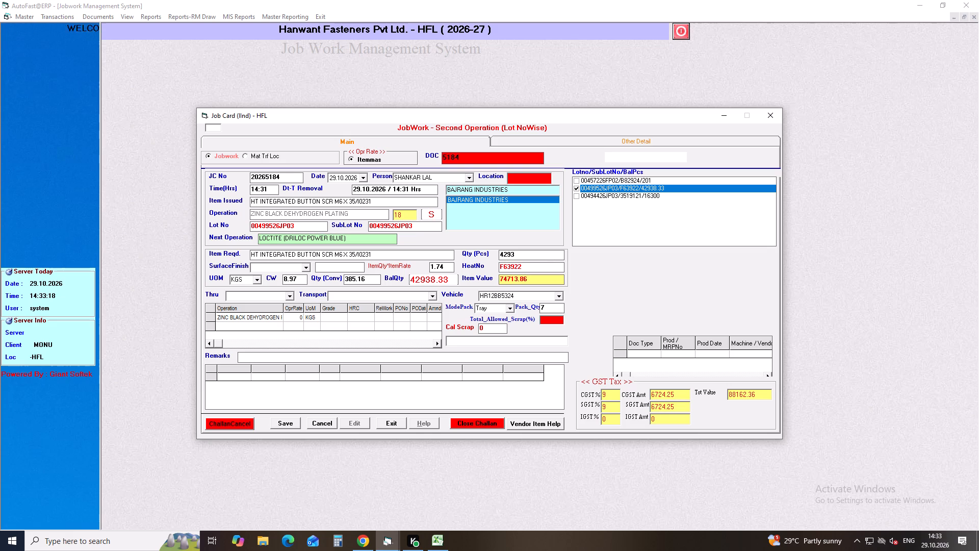
type("8.33")
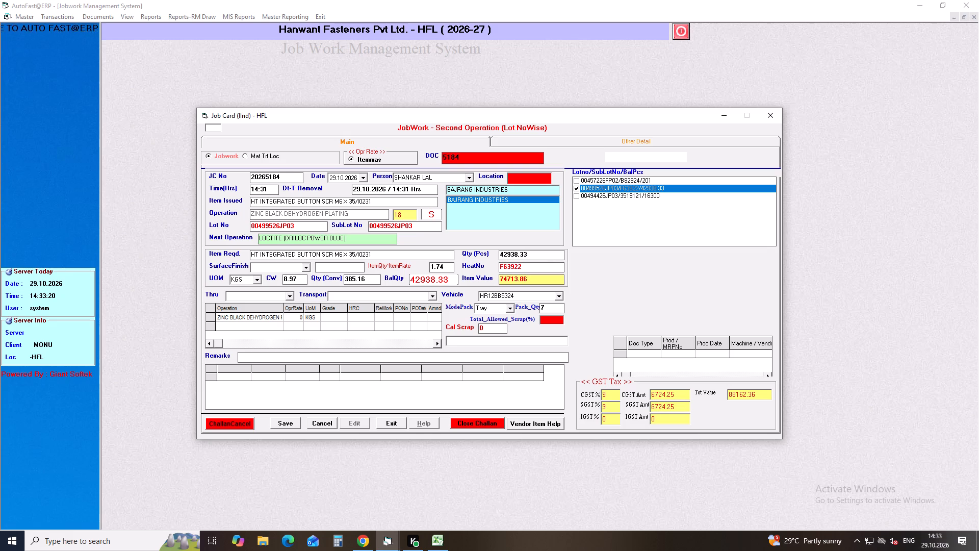
key("Return")
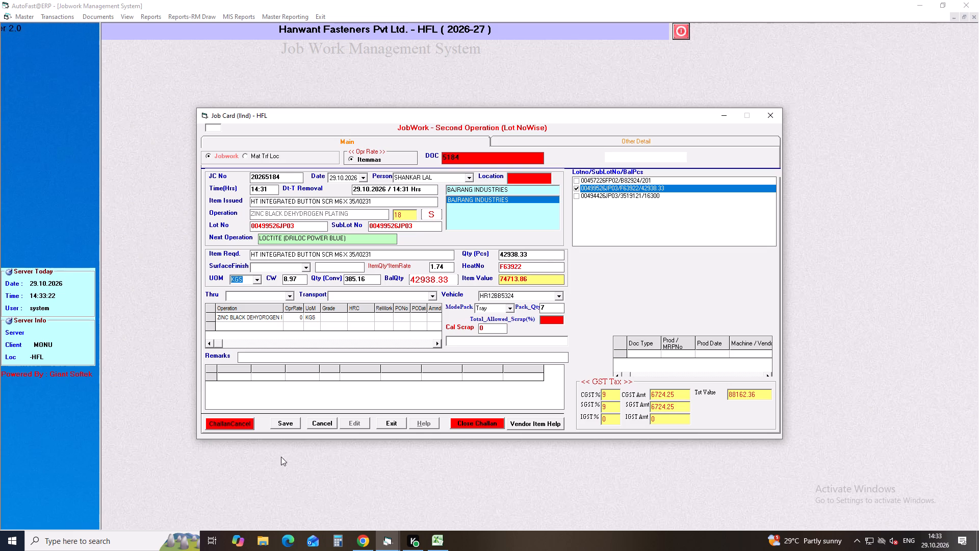
left_click(287, 424)
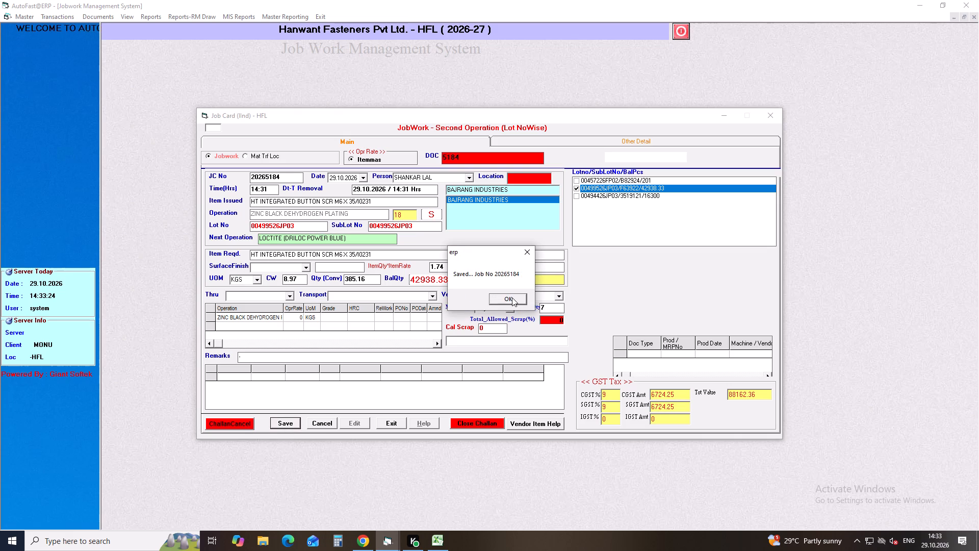
left_click(512, 297)
Print 4 copies of the vendor challan for the saved job card, leaving the QA tag blank, and close the print window.
left_click(480, 306)
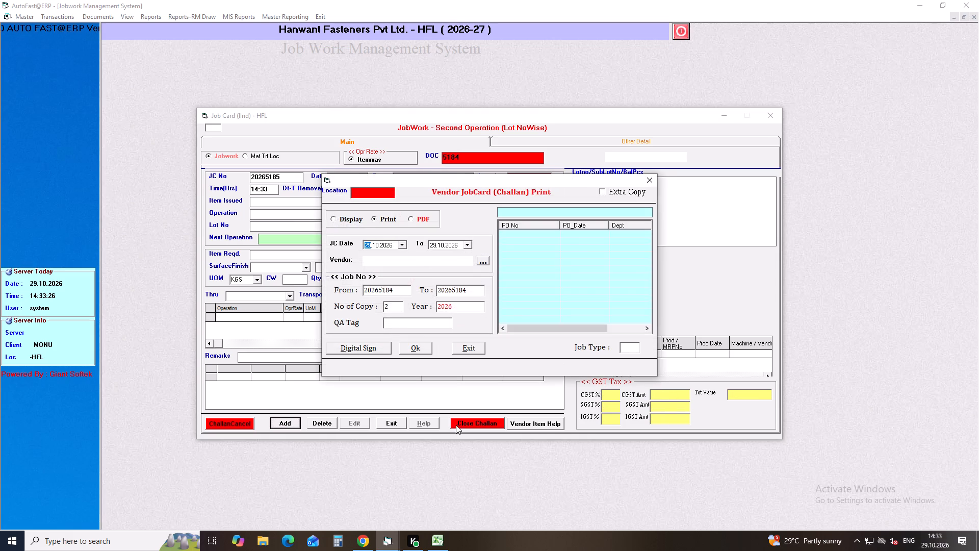
left_click(389, 306)
key("BackSpace")
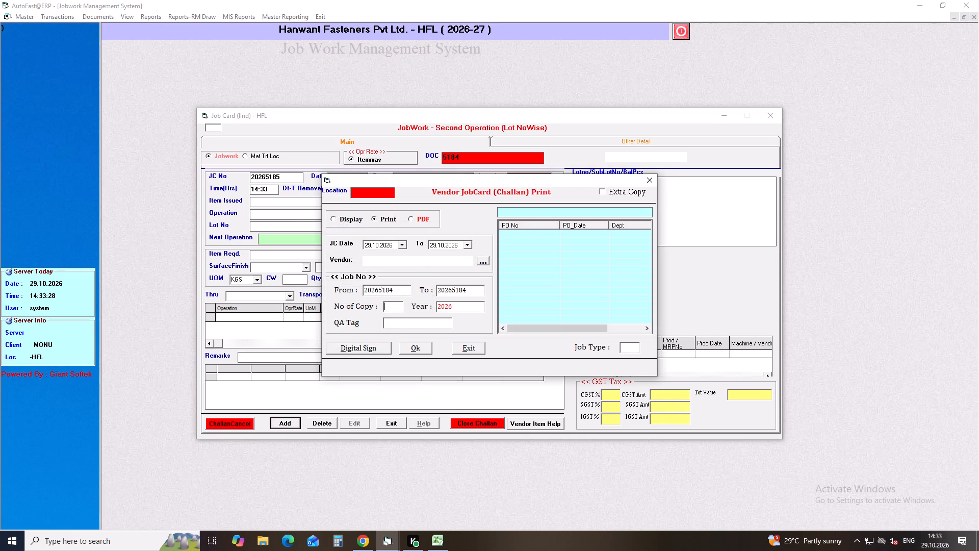
key("4")
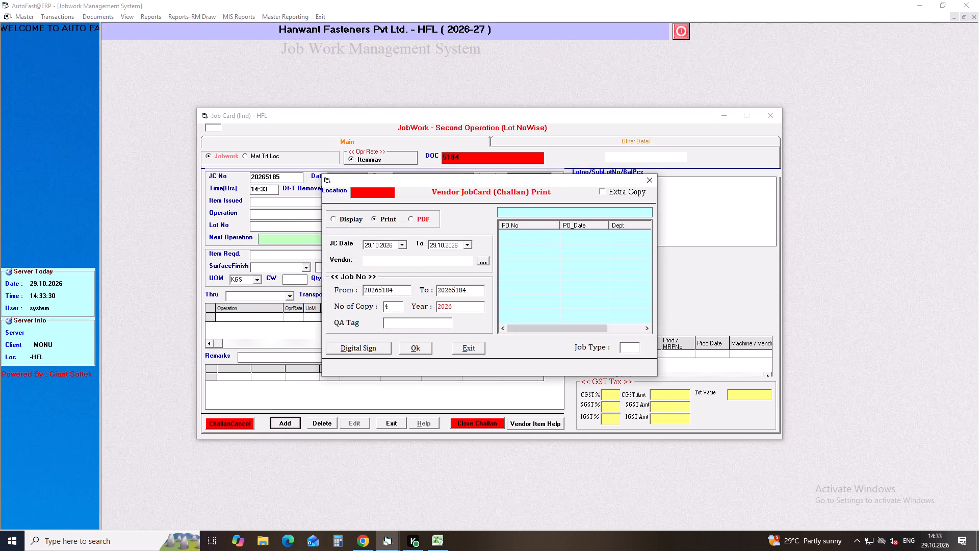
key("Return")
key("Return")
key("Return")
key("Return")
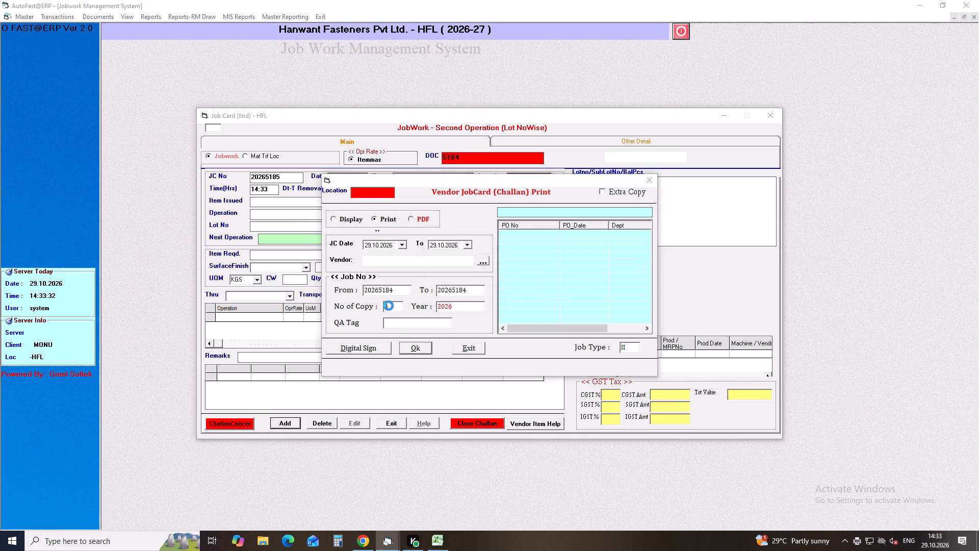
left_click(647, 184)
Start another second-operation job card and select HT INTEGRATED BUTTON SCR M6X35/I0231 as the issued and required item.
key("Return")
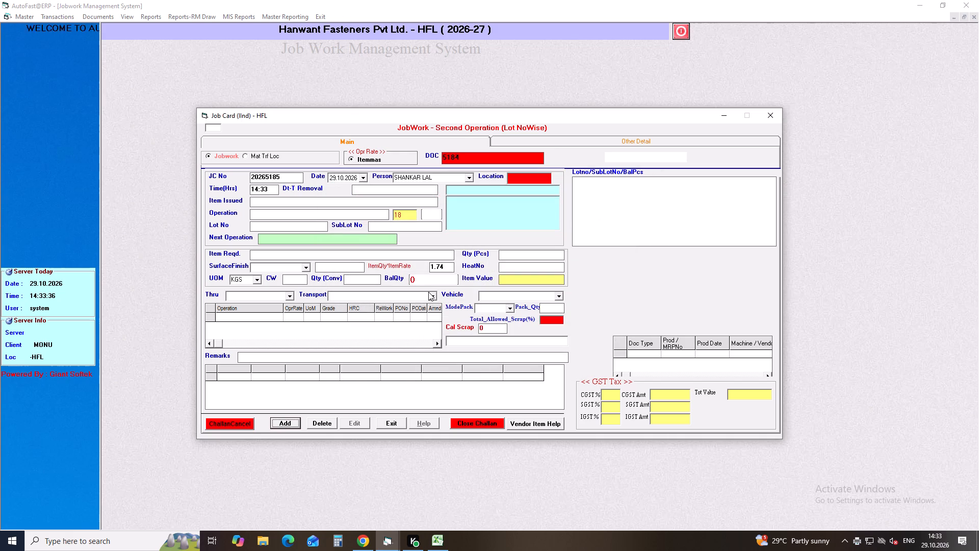
key("Return")
key("Return")
key("Return")
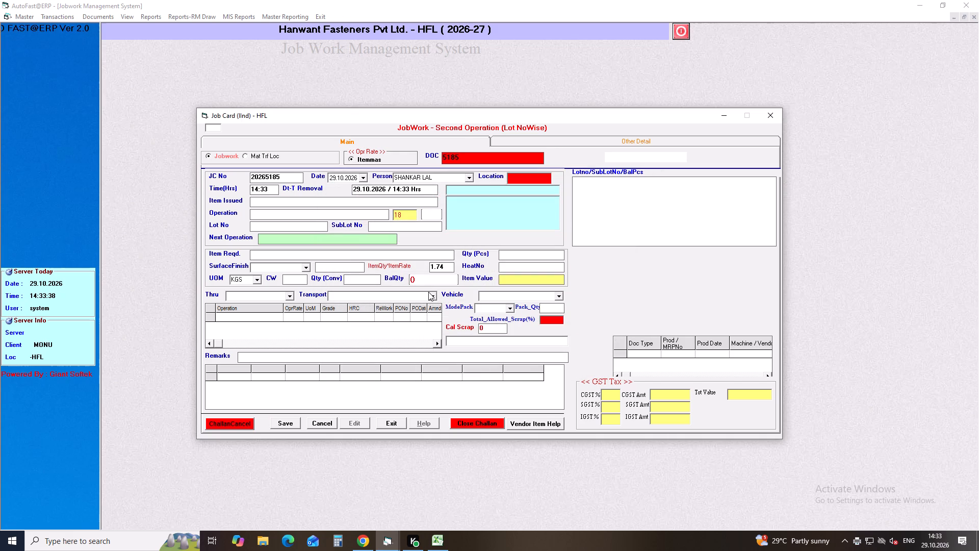
key("Return")
key("i")
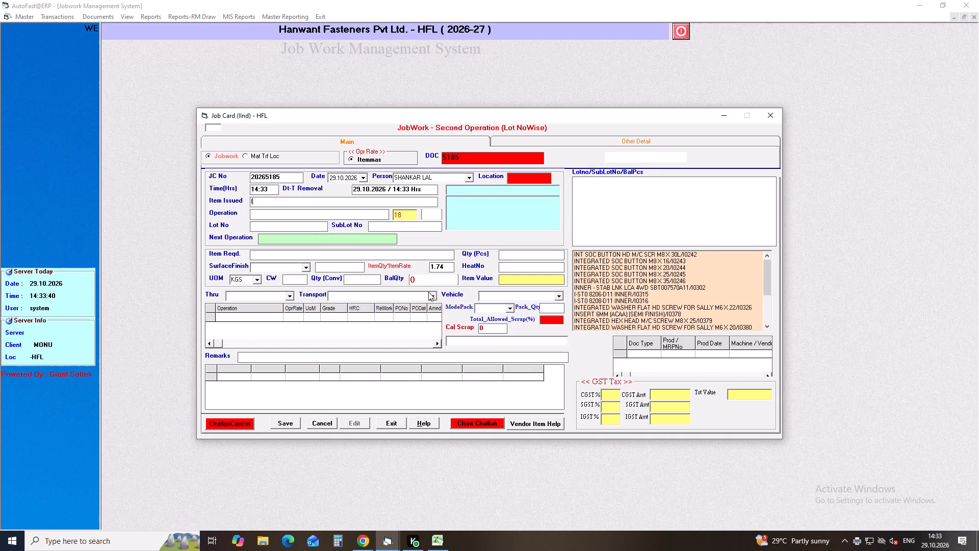
key("t")
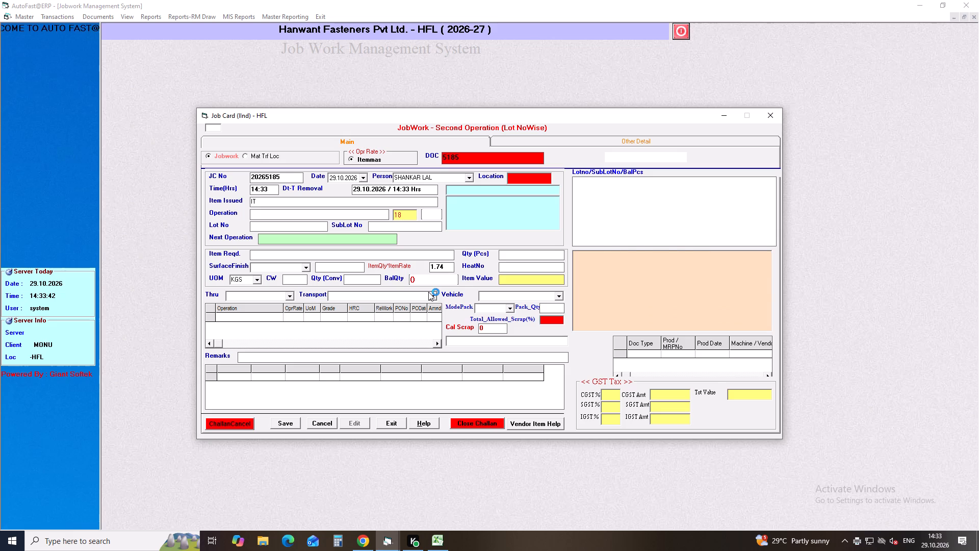
key("BackSpace")
key("BackSpace")
type("HT INT")
key("space")
key("Down")
key("Down")
key("Down")
key("Down")
key("Down")
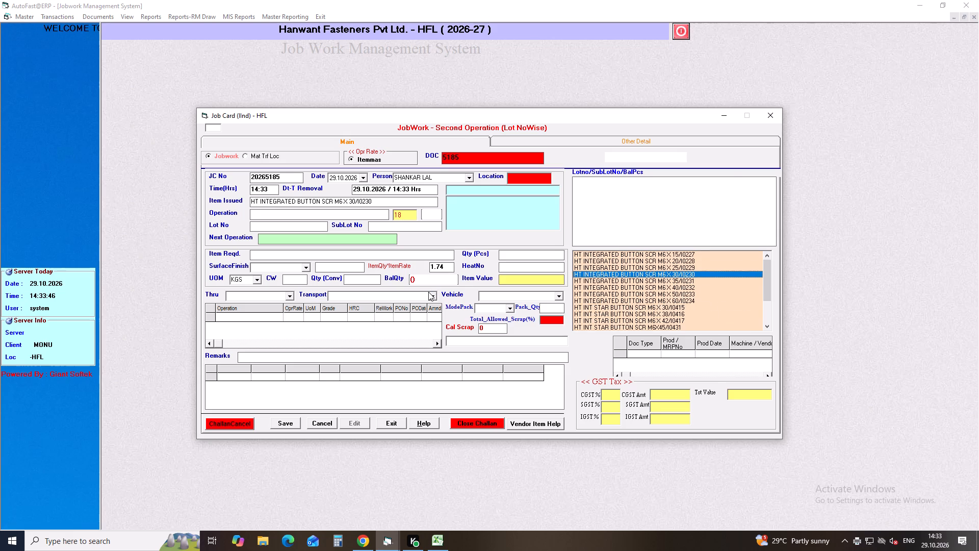
key("Down")
key("Return")
key("Return")
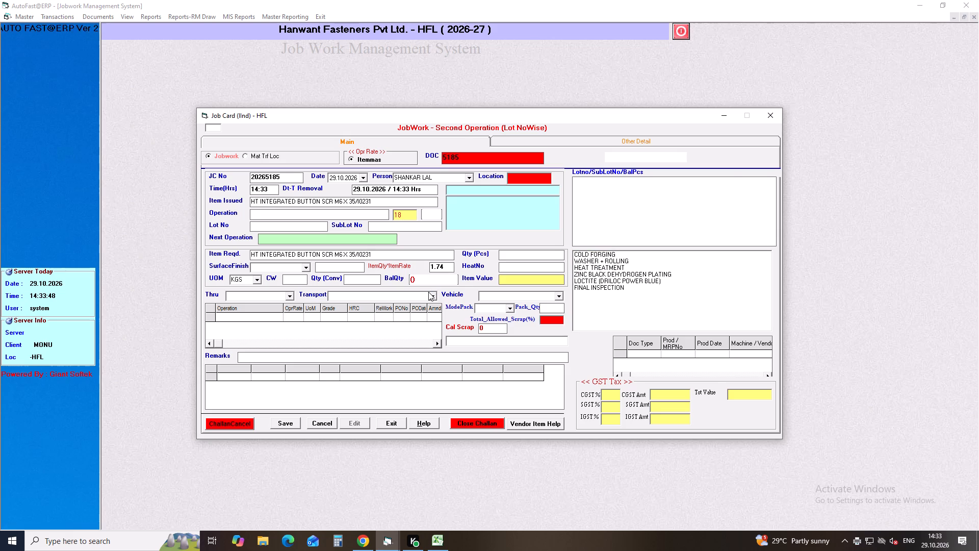
Choose ZINC BLACK DEHYDROGEN PLATING as the operation and BAJRANG INDUSTRIES as the vendor.
key("Down")
key("Down")
key("Down")
key("Down")
key("Down")
key("Return")
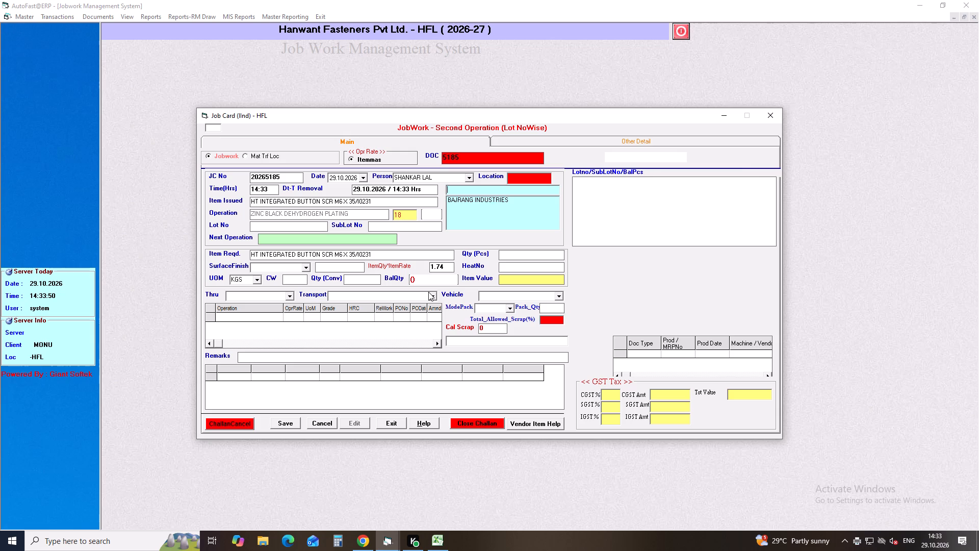
key("Down")
key("Down")
key("Return")
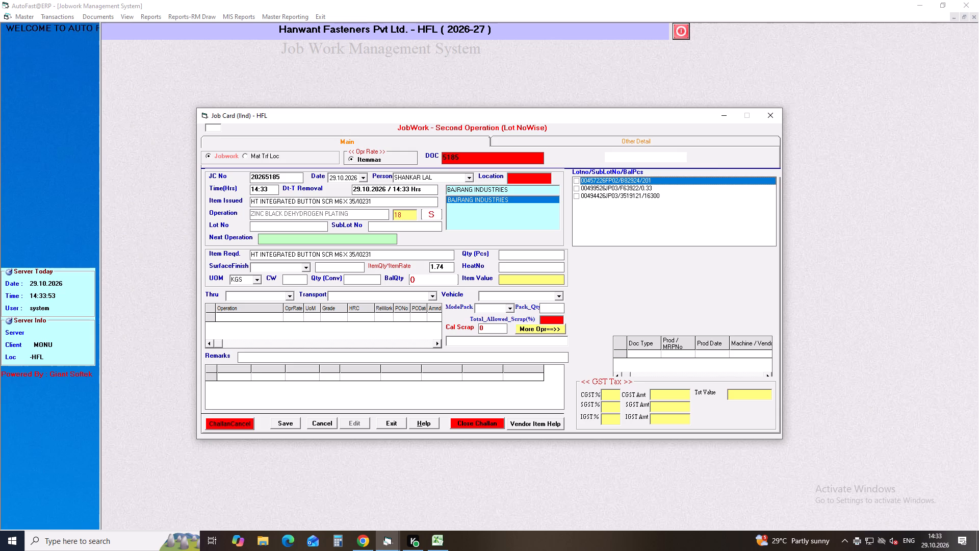
Select lot 00494426JP03 with heat number 3519121, accepting its full balance quantity and KGS as the unit.
left_click(573, 197)
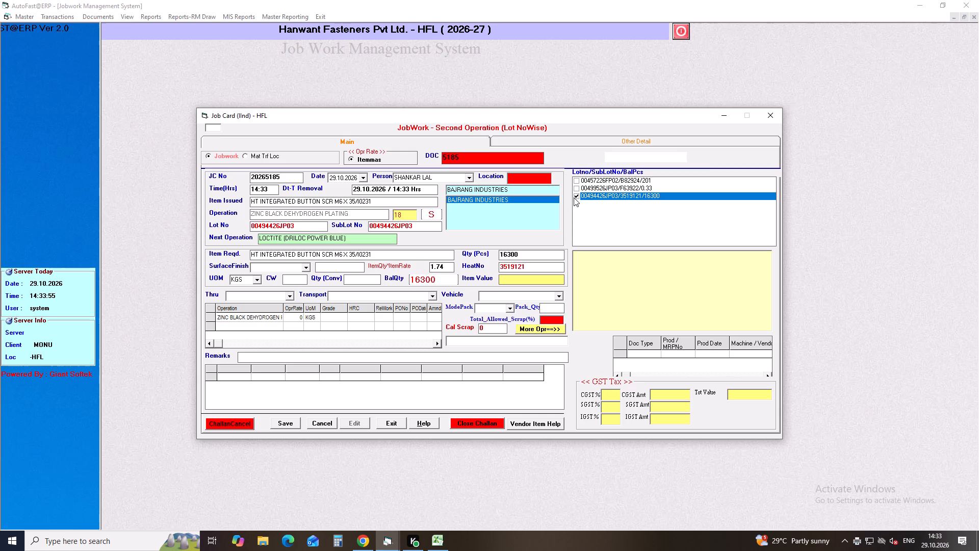
key("Return")
key("Return")
key("Return")
key("Return")
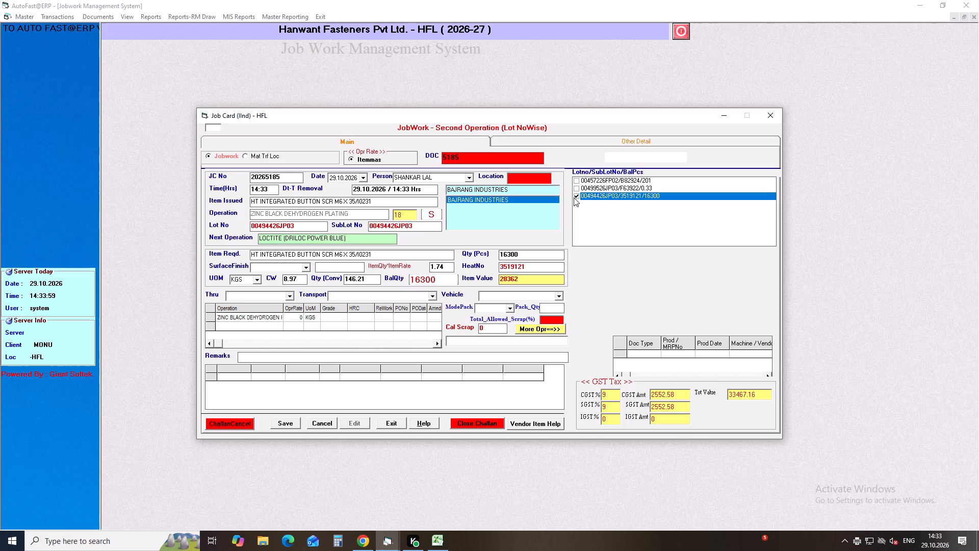
key("Return")
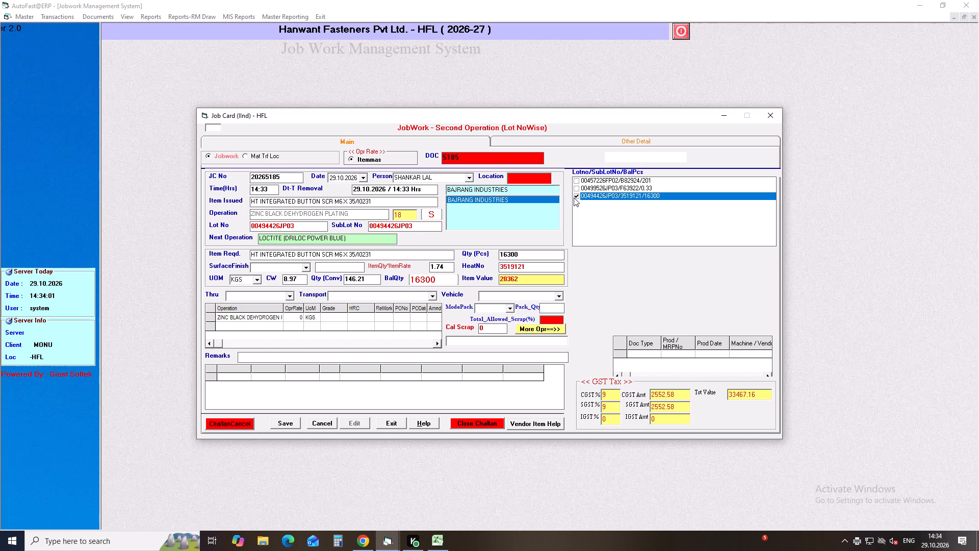
key("Return")
key("Return")
key("Down")
key("Down")
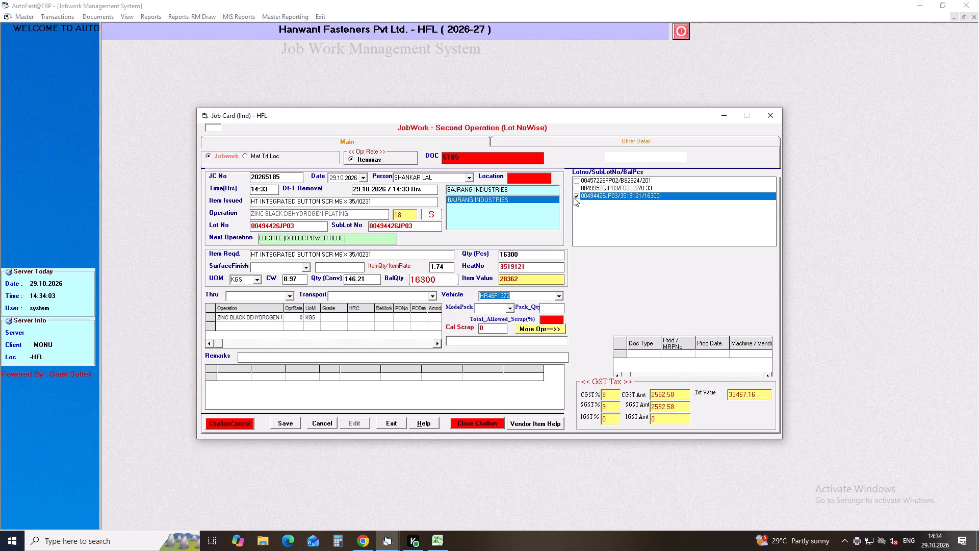
key("Up")
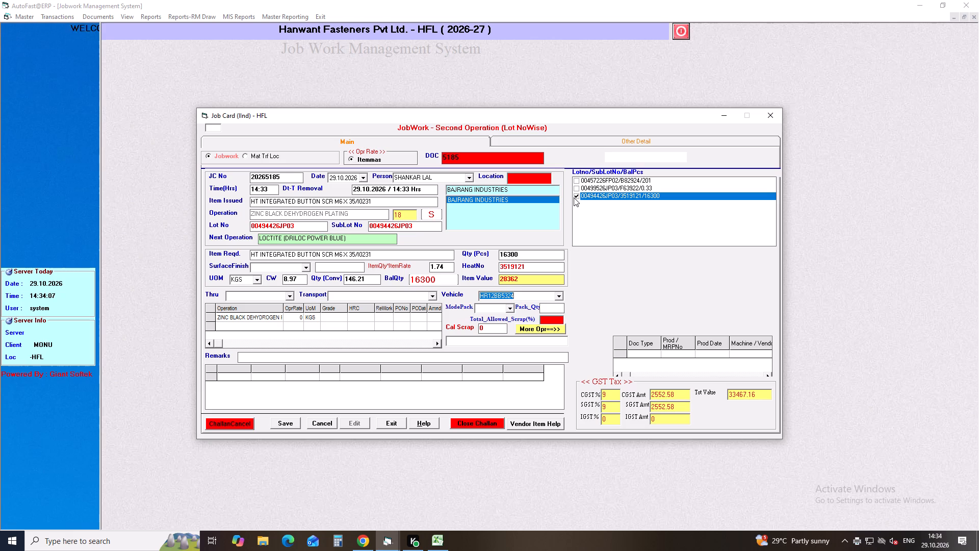
key("Return")
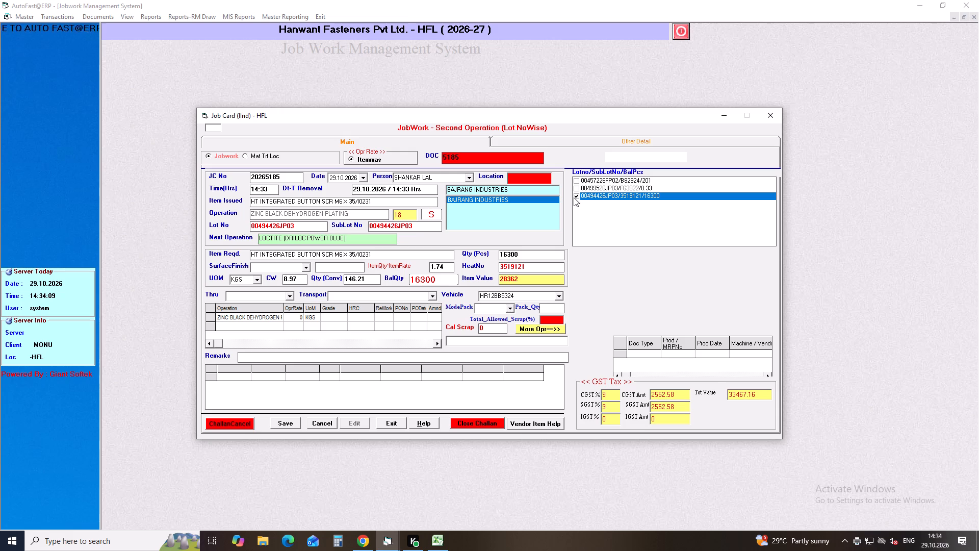
Set the packing mode to Tray and the pack quantity to 3, leave the remarks blank, and save the job card.
key("Down")
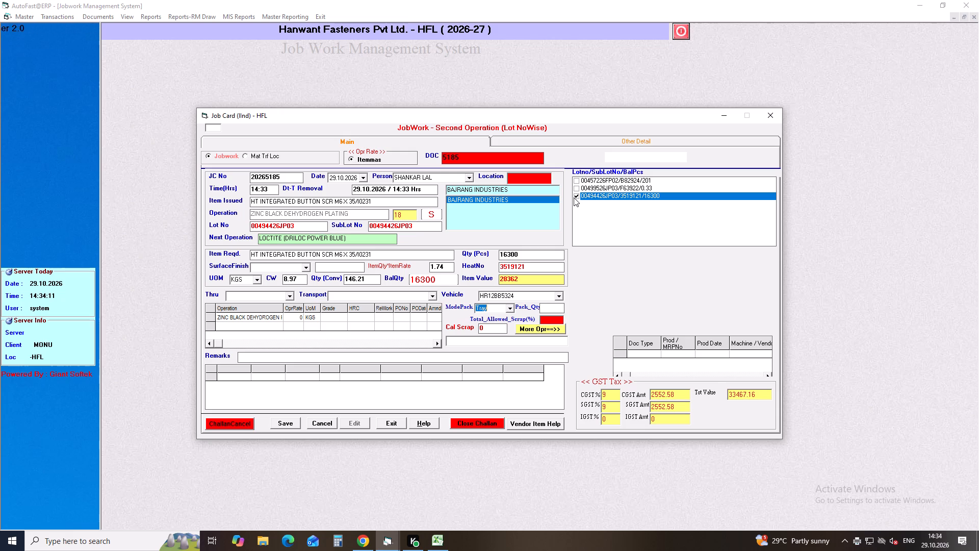
key("Return")
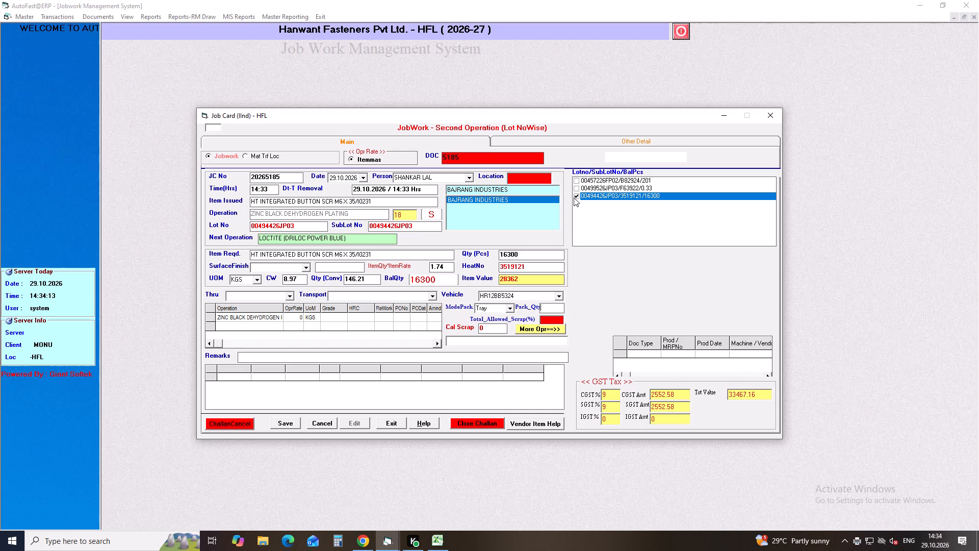
key("3")
key("Return")
key("Return")
key("Return")
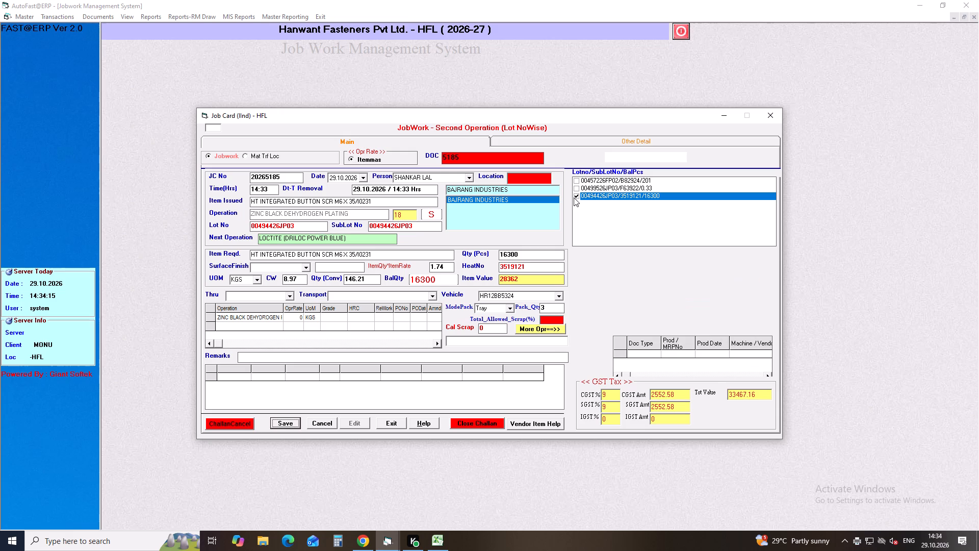
key("Return")
key("Return")
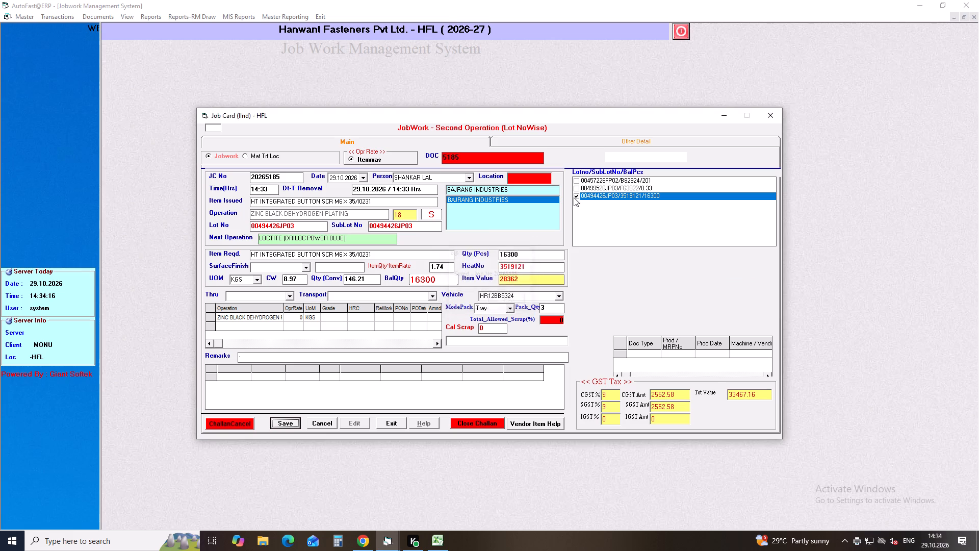
Print 4 copies of this second lot's vendor challan, leaving the QA tag blank, and close the print window.
left_click(482, 307)
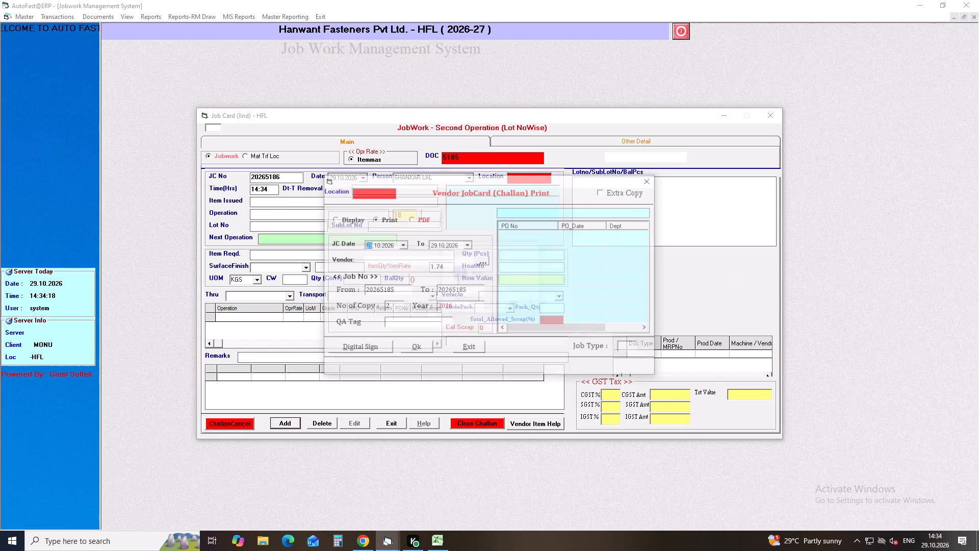
left_click_drag(395, 308, 358, 313)
key("4")
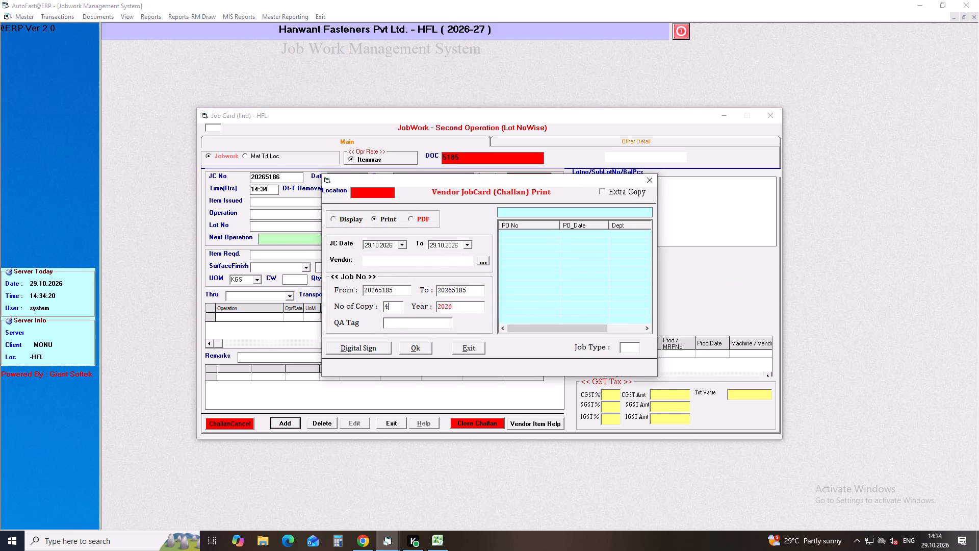
key("Return")
key("Return")
key("Return")
key("Return")
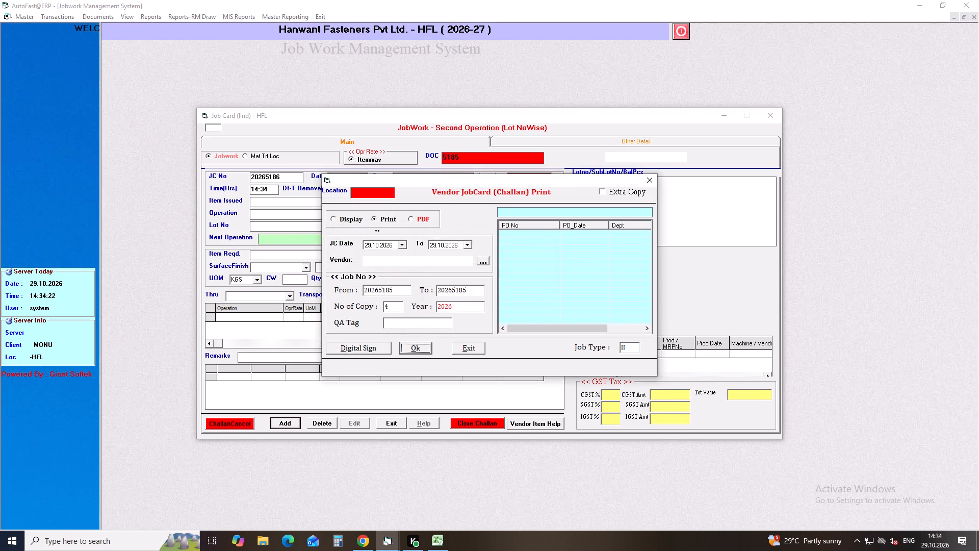
left_click(650, 180)
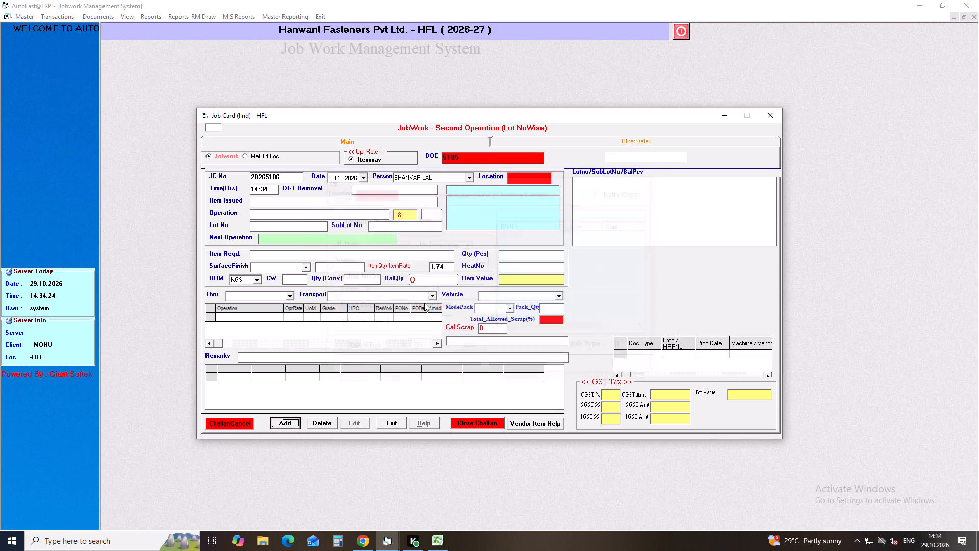
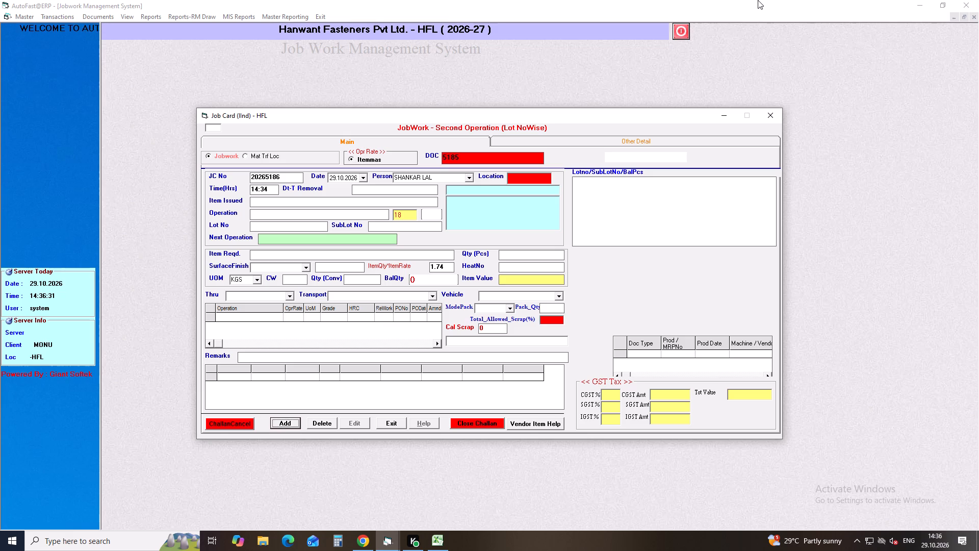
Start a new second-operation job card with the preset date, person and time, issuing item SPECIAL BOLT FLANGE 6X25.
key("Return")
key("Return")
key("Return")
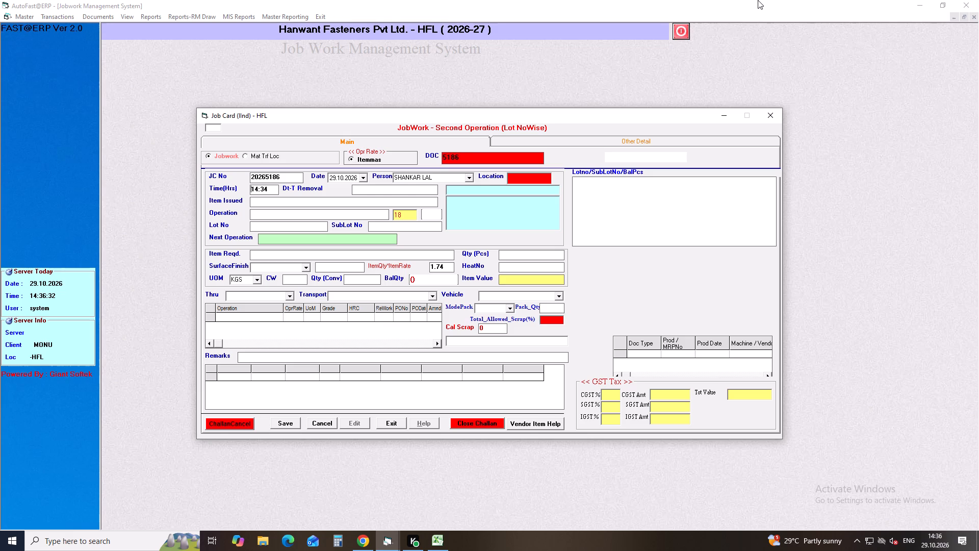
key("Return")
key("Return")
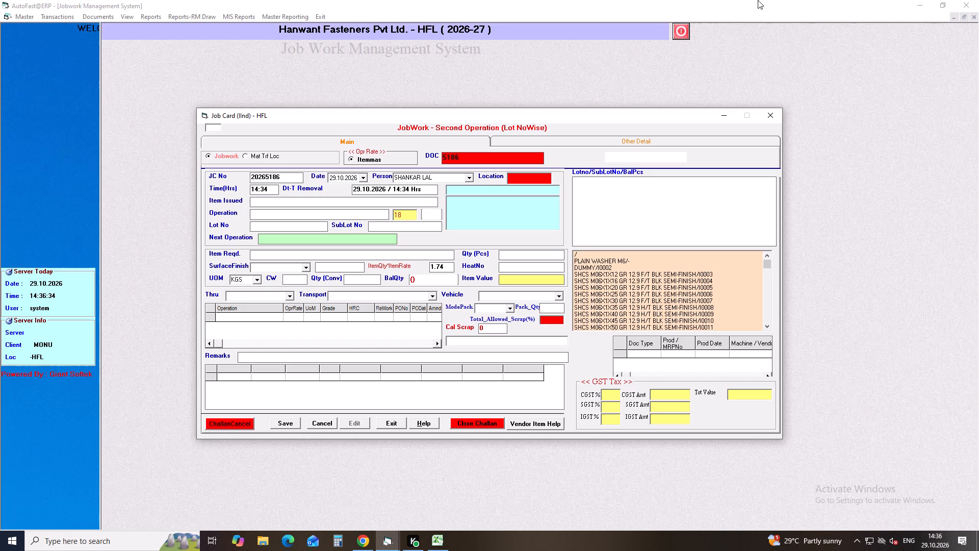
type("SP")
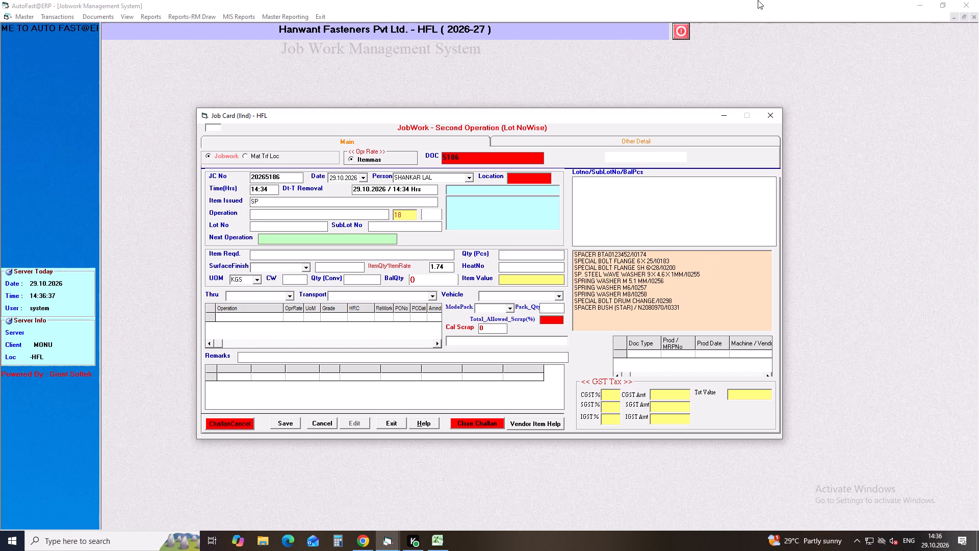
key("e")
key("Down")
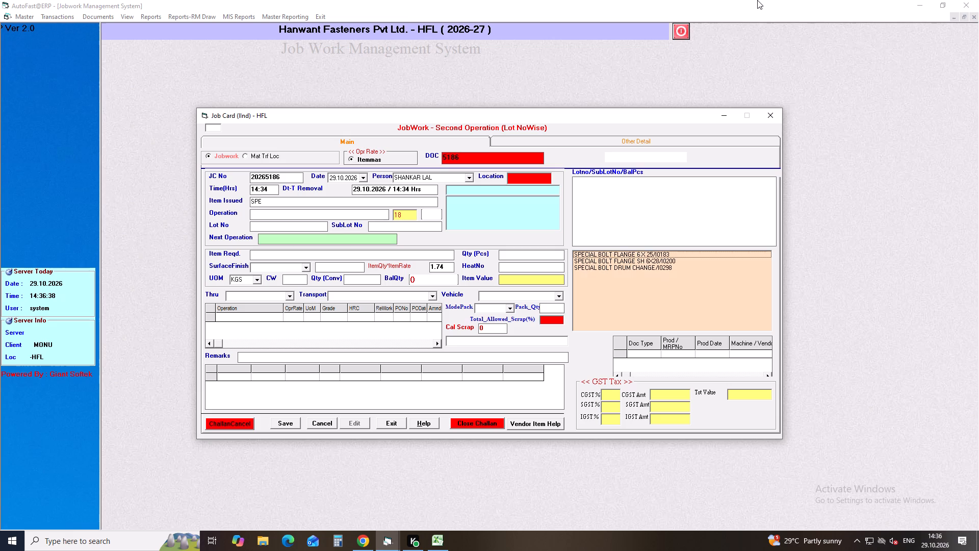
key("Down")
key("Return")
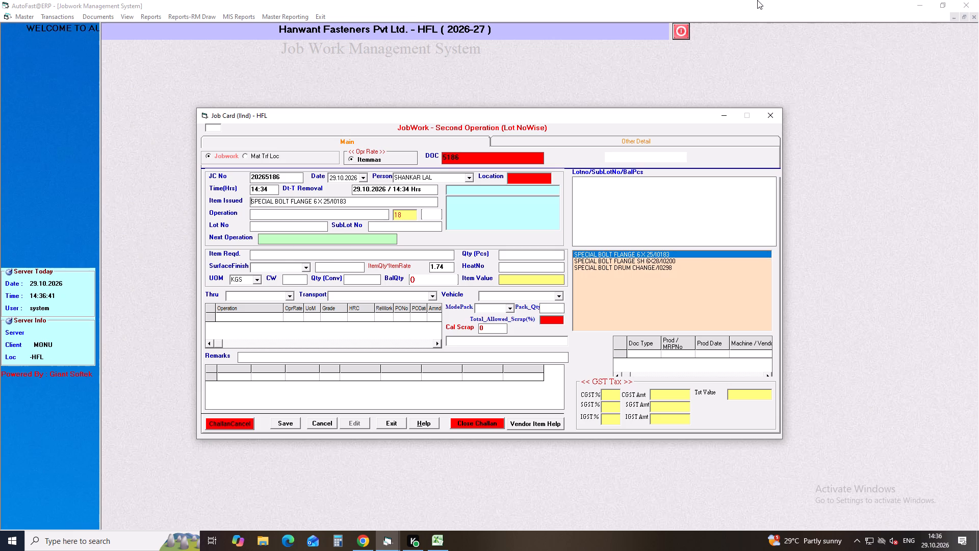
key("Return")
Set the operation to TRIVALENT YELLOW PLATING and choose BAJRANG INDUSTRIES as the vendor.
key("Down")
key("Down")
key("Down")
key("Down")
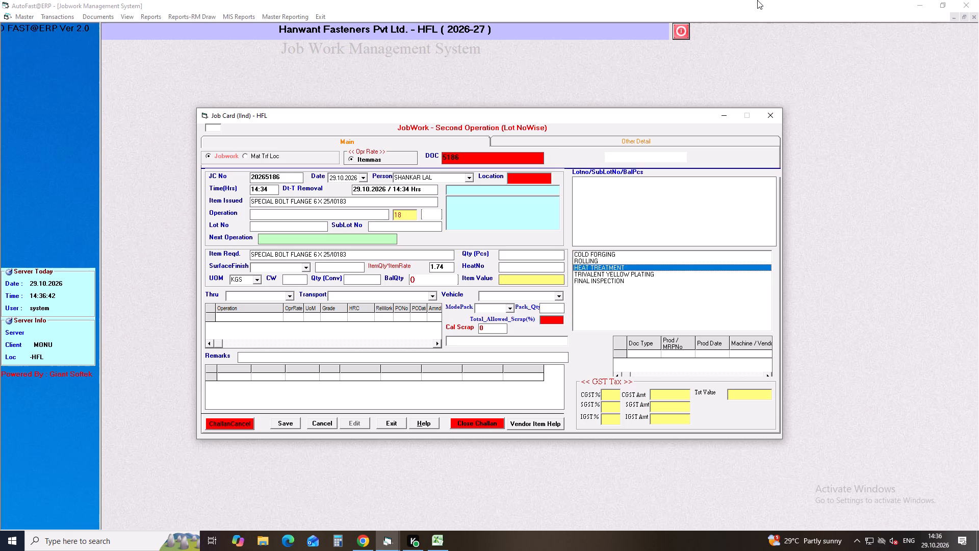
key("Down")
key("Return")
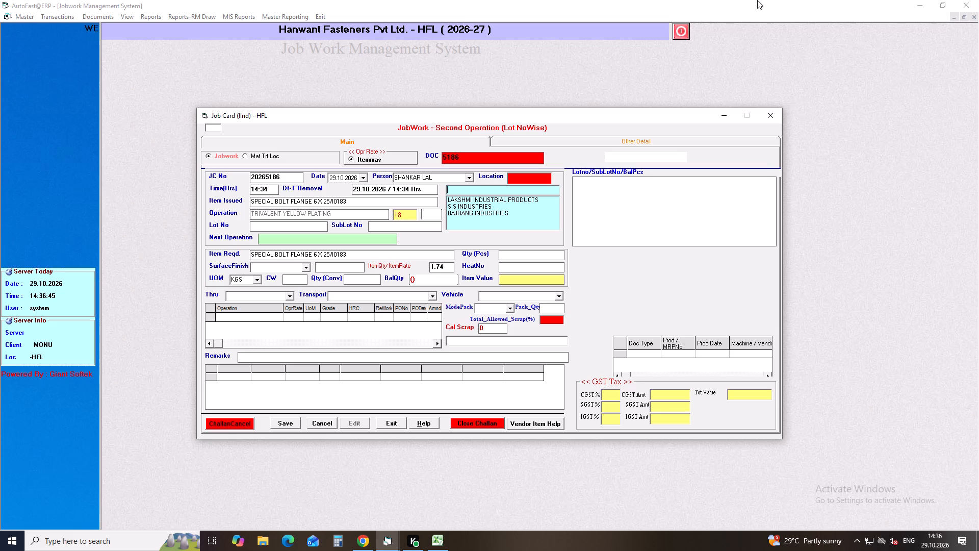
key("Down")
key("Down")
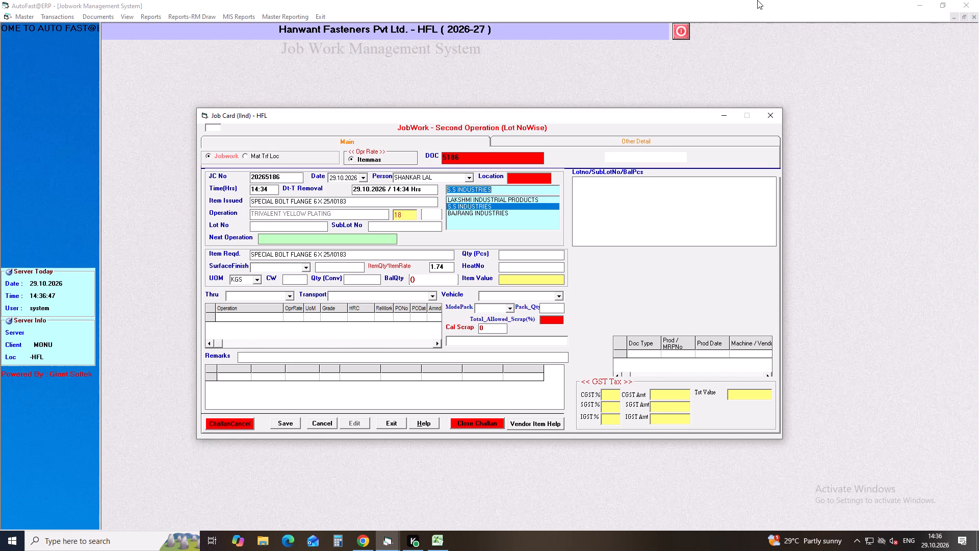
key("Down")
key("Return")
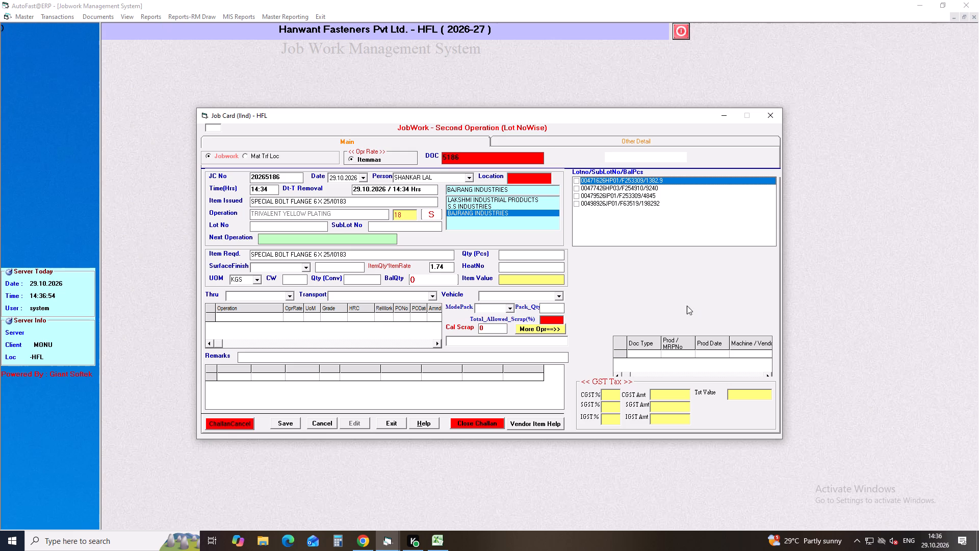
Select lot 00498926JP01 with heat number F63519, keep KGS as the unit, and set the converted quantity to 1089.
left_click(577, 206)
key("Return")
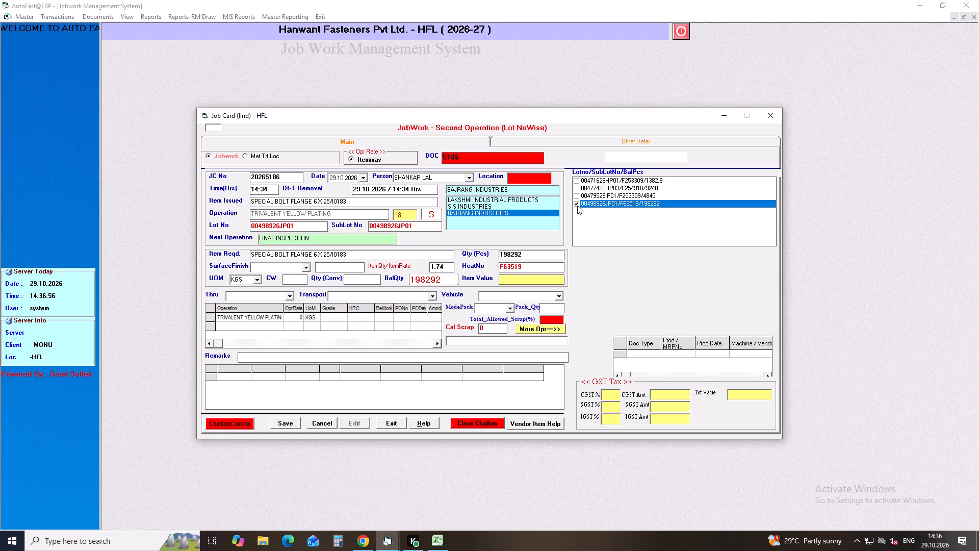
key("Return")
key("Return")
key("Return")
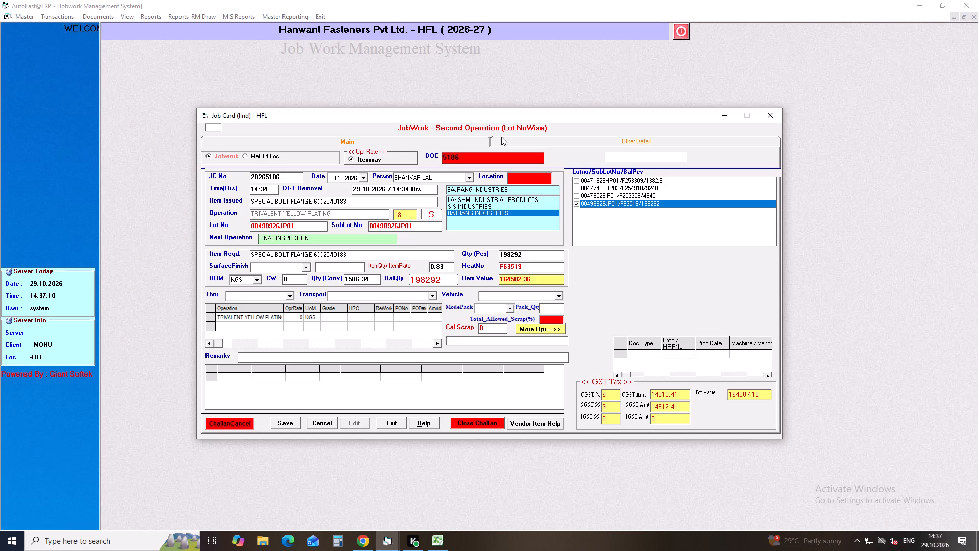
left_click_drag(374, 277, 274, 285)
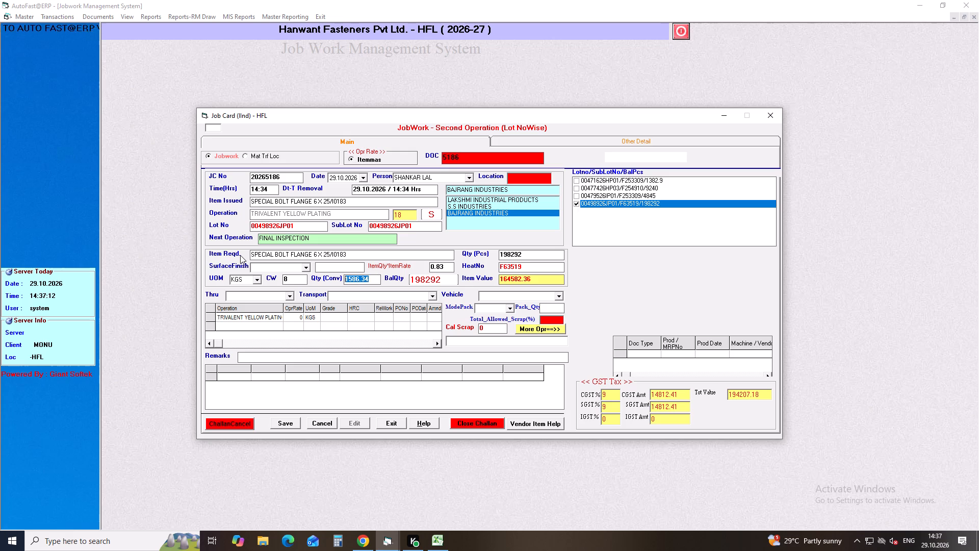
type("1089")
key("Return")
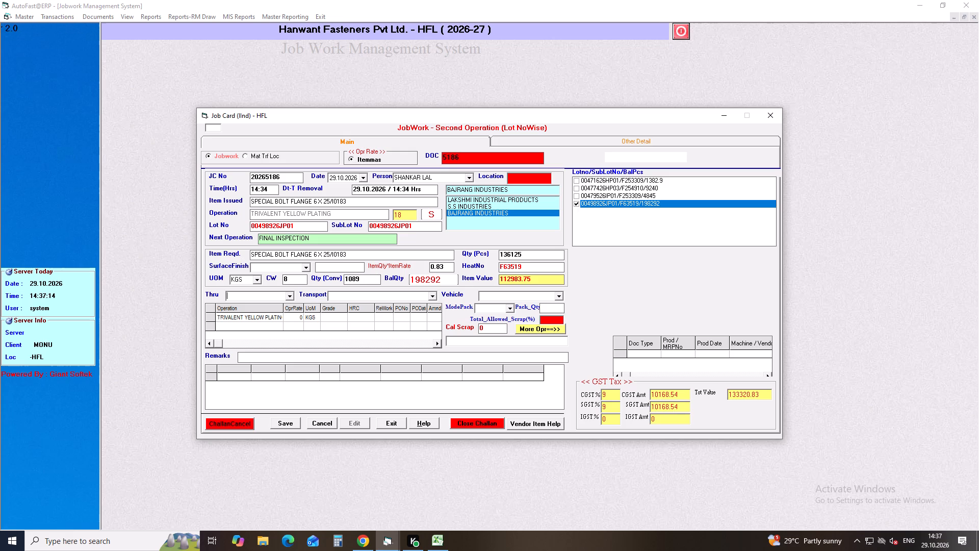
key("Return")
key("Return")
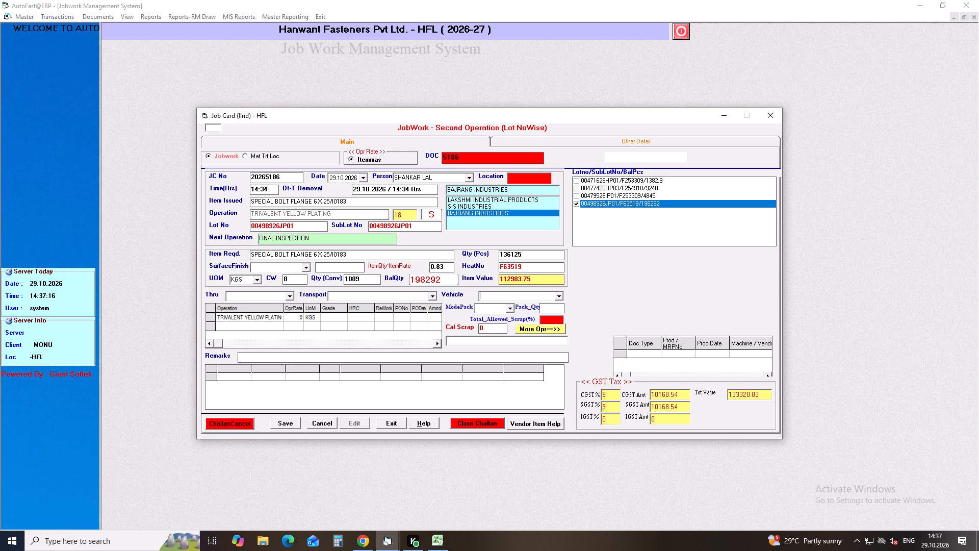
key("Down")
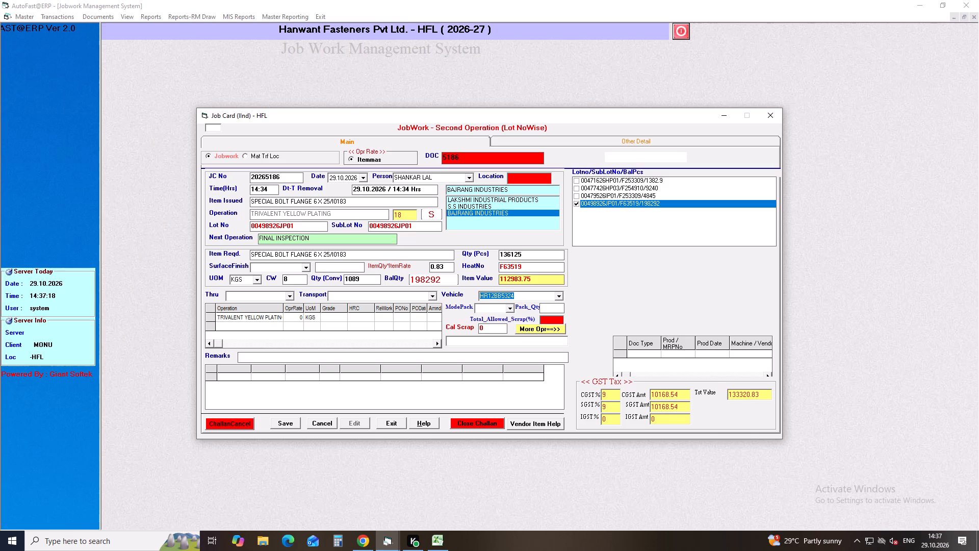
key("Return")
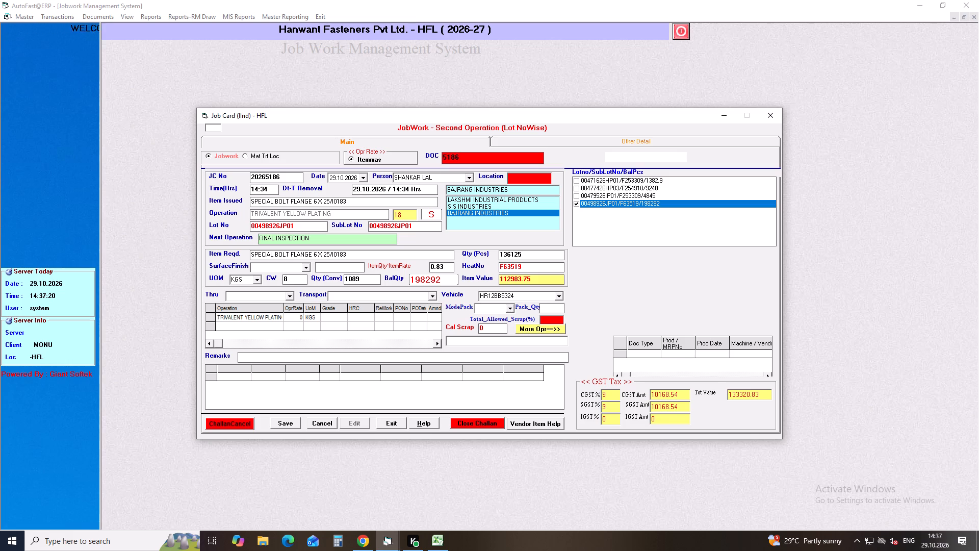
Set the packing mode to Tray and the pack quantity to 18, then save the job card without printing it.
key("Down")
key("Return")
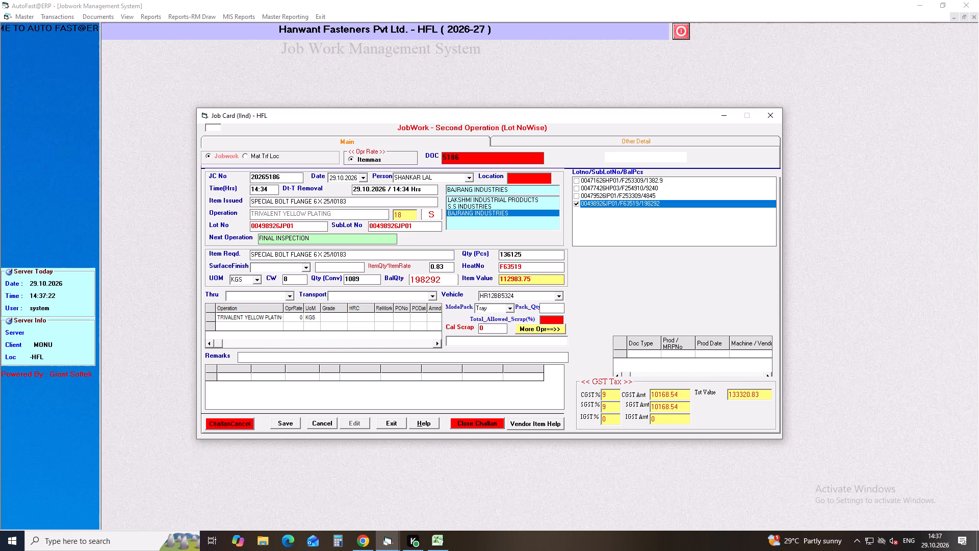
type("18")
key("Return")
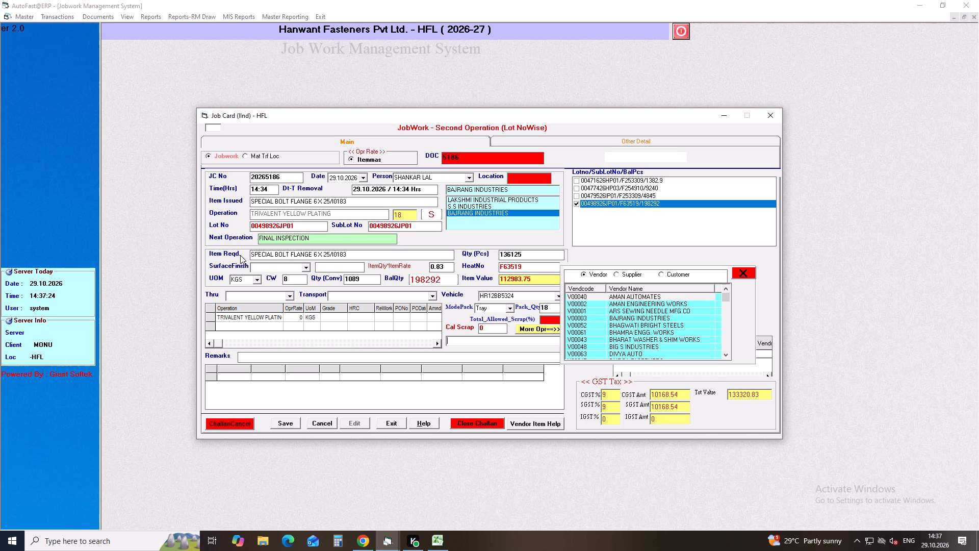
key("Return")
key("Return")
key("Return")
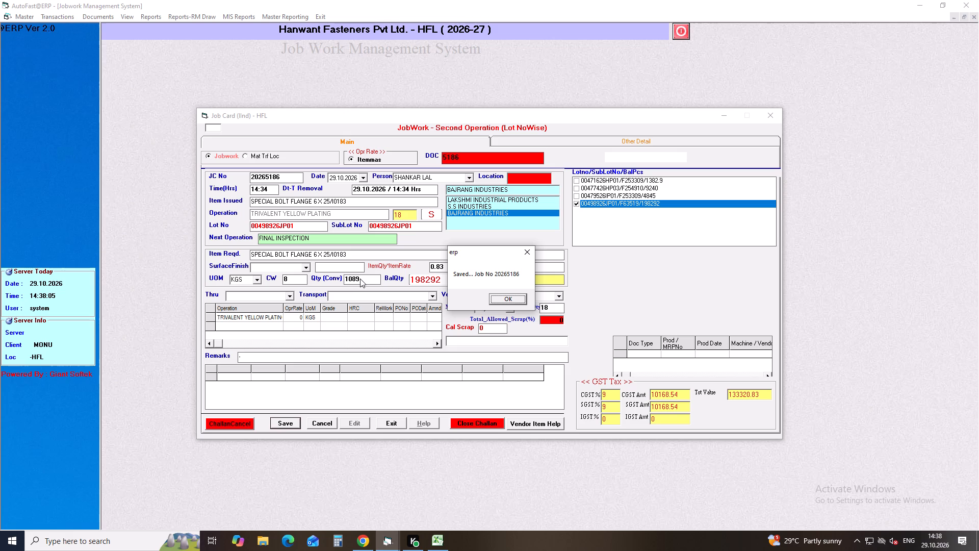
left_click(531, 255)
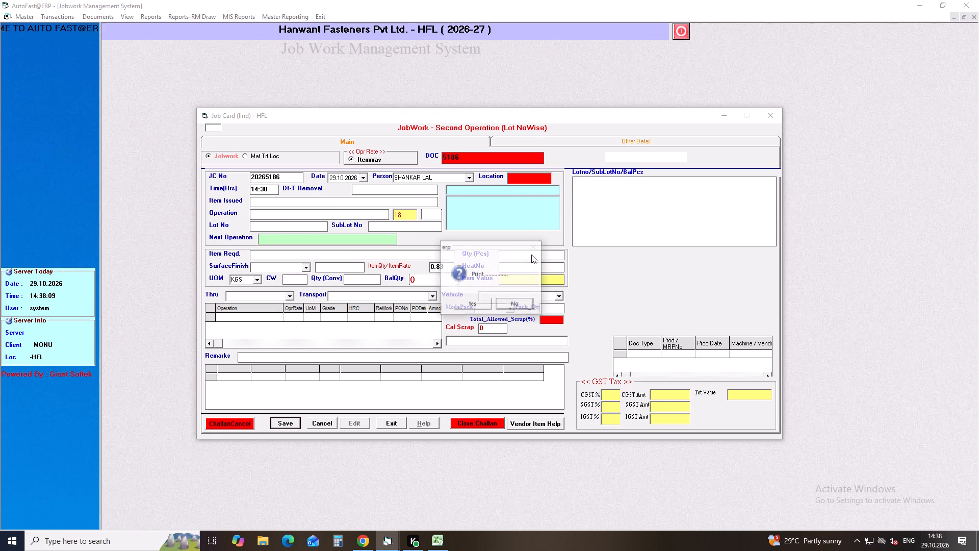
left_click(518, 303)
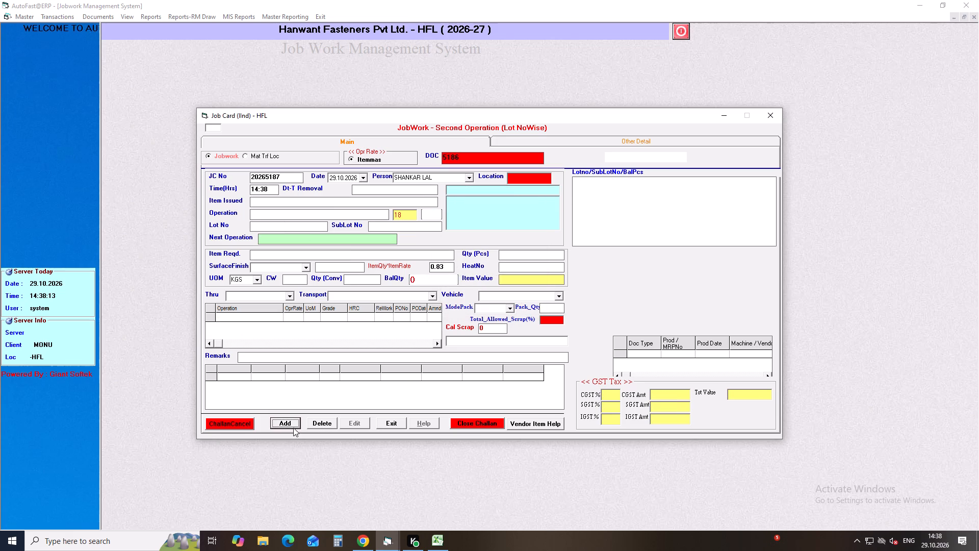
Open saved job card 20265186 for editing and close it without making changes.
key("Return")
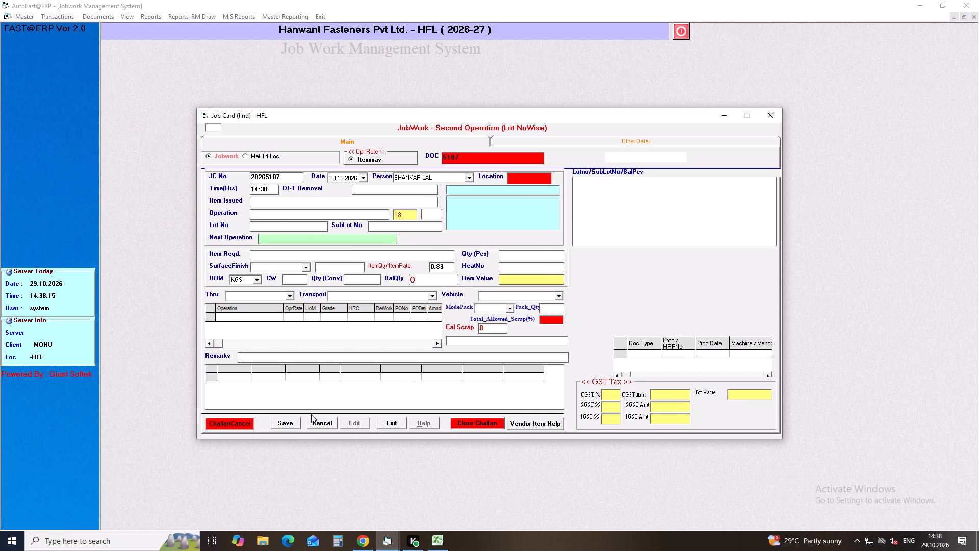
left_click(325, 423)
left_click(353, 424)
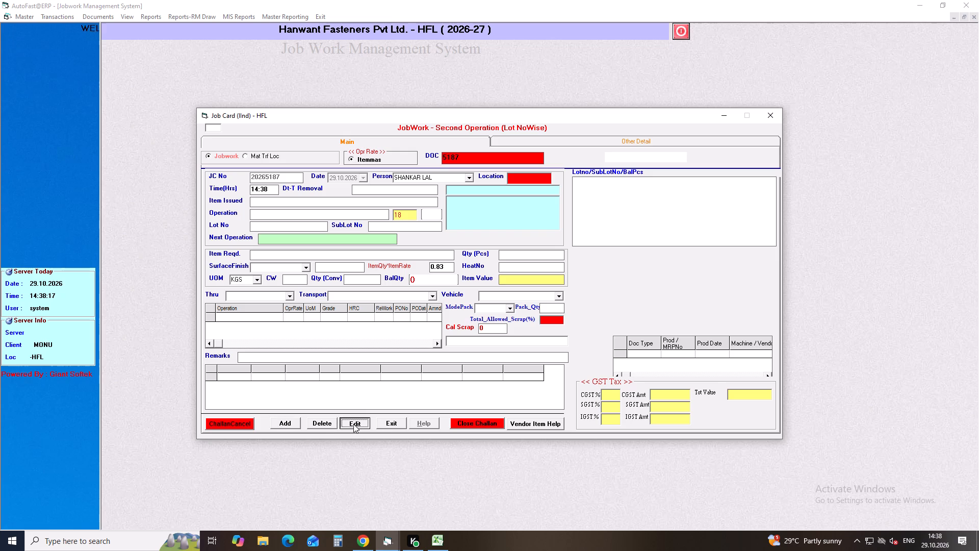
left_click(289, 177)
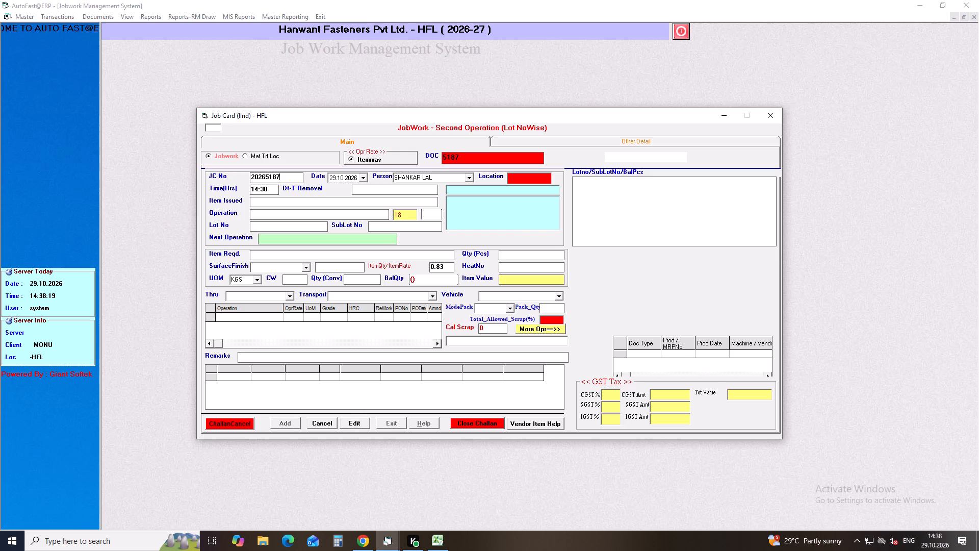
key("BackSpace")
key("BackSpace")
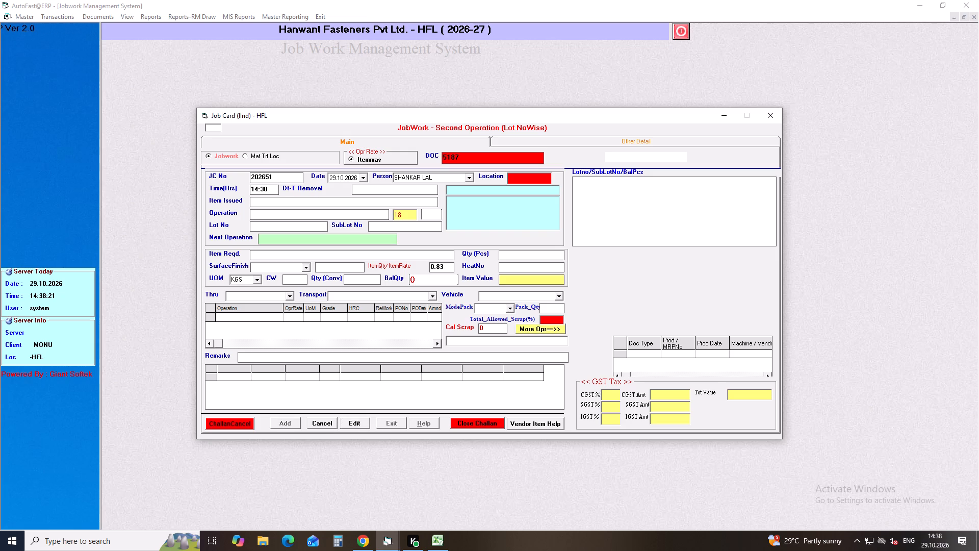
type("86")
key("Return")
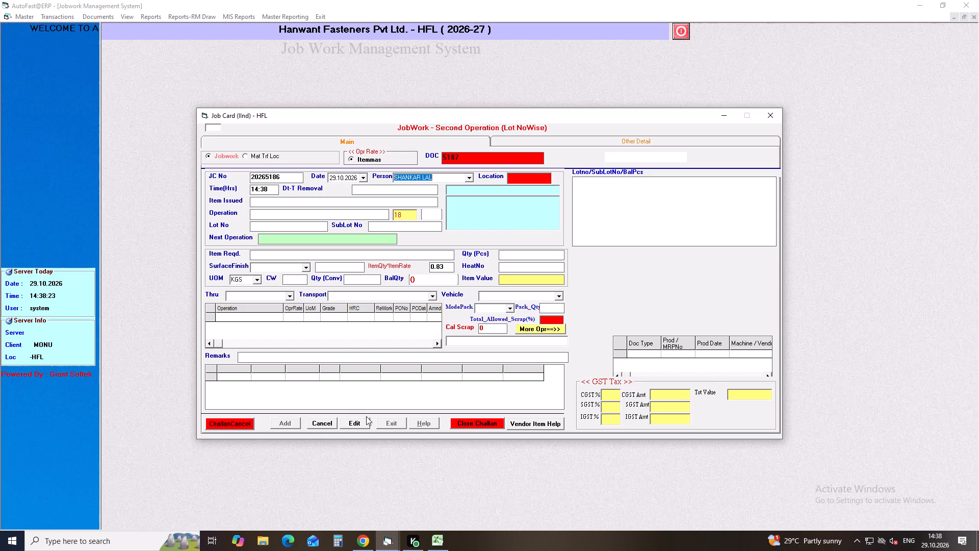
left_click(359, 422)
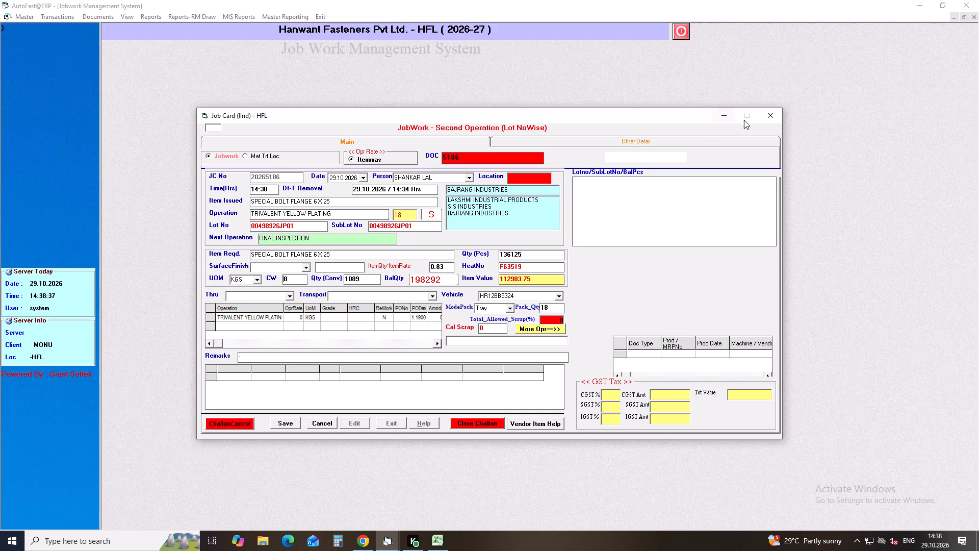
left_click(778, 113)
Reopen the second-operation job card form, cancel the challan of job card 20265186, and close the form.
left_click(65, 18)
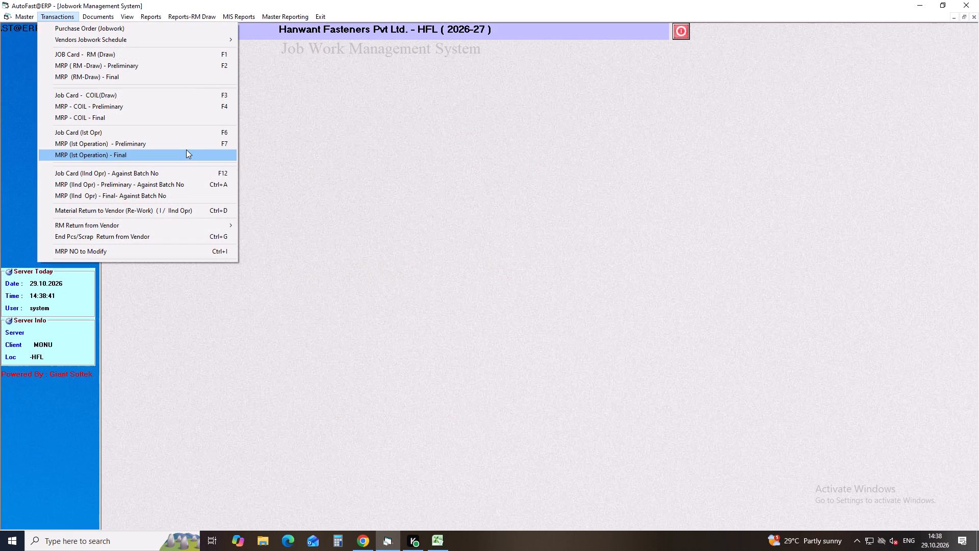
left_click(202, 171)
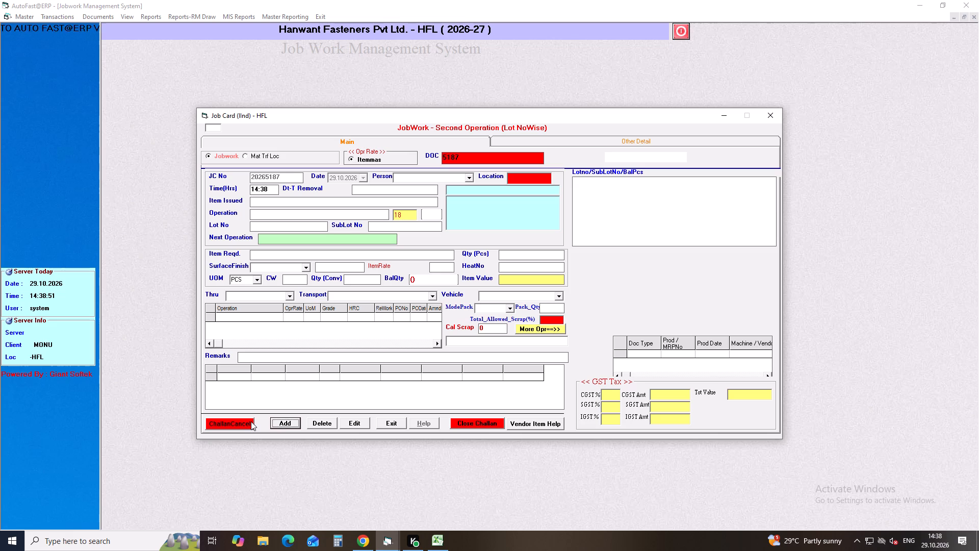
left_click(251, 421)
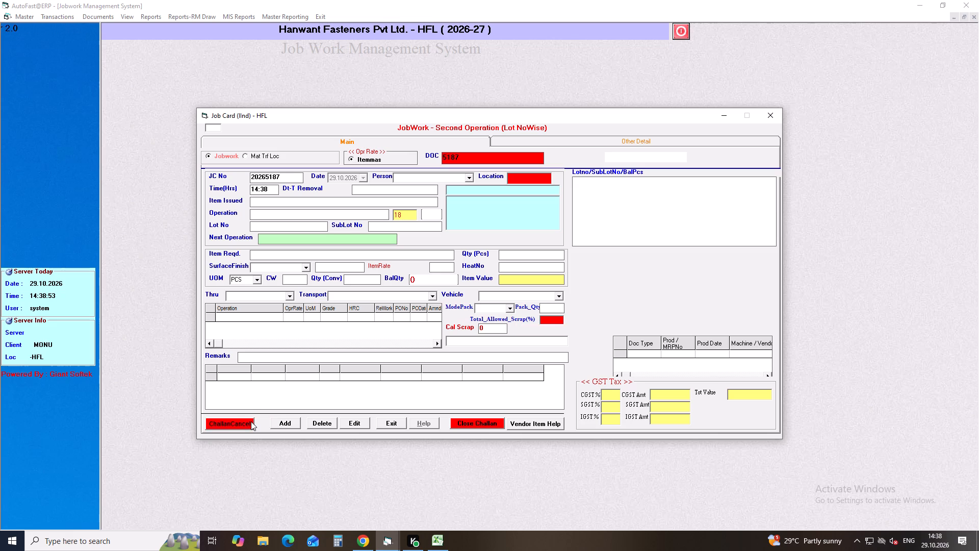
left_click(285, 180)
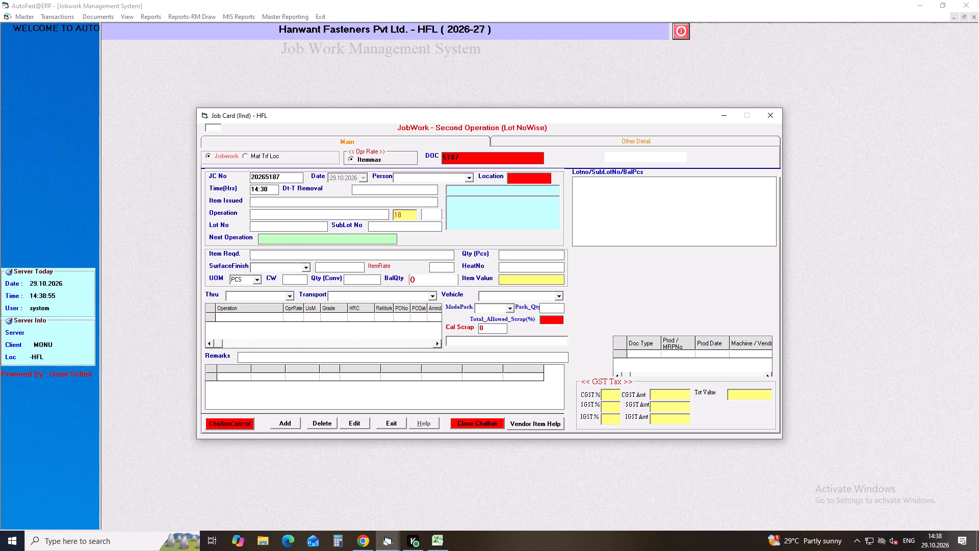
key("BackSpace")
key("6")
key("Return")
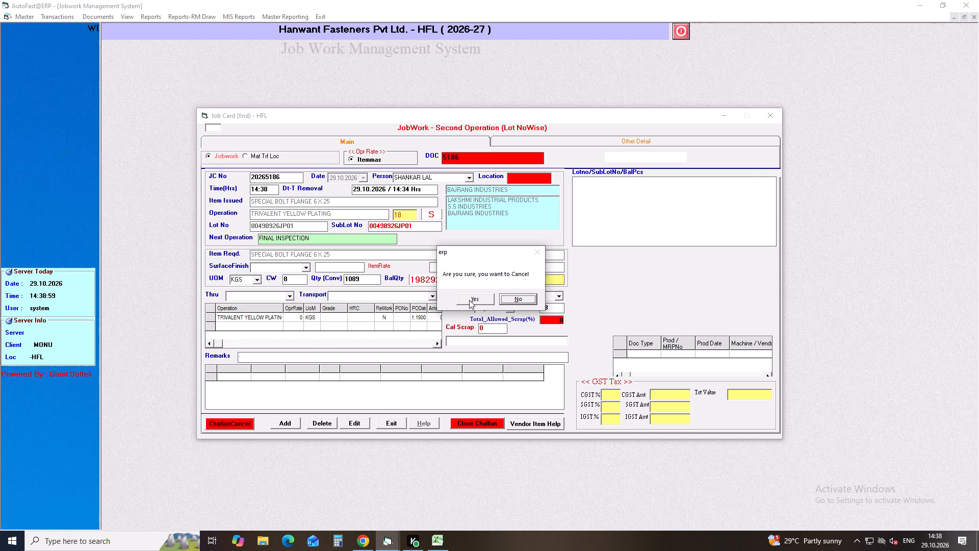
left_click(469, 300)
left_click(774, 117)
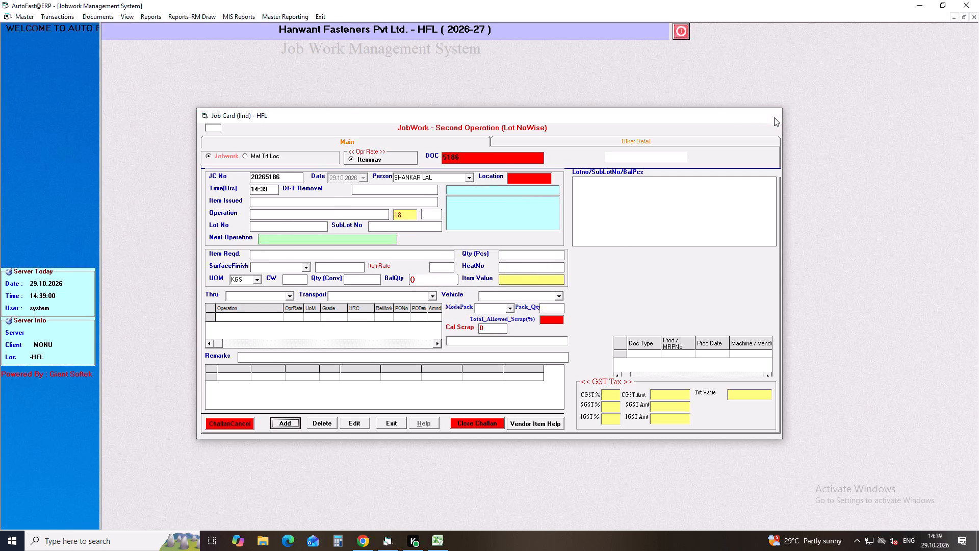
Start a new second-operation job card against batch number, choosing the same person as on the cancelled card and accepting the time.
left_click(51, 18)
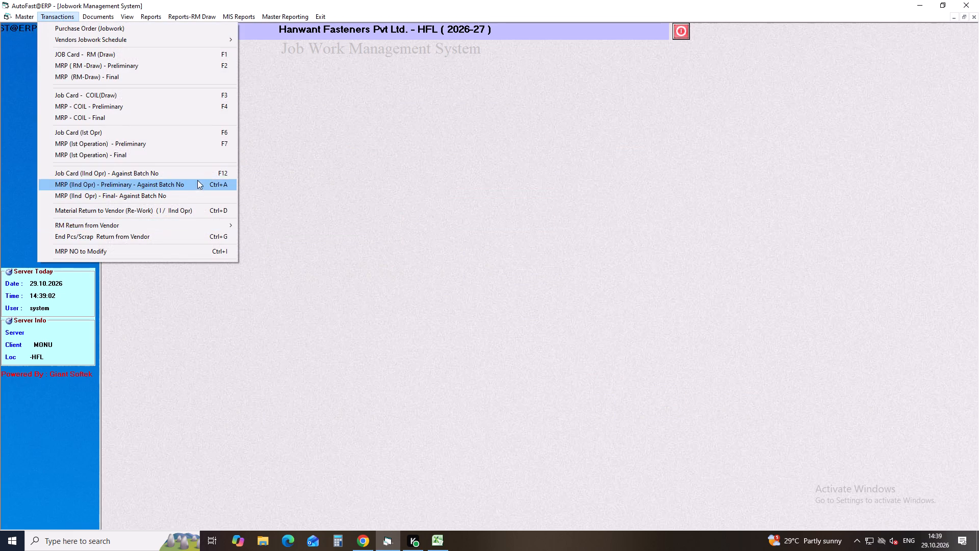
left_click(200, 174)
key("Return")
key("Return")
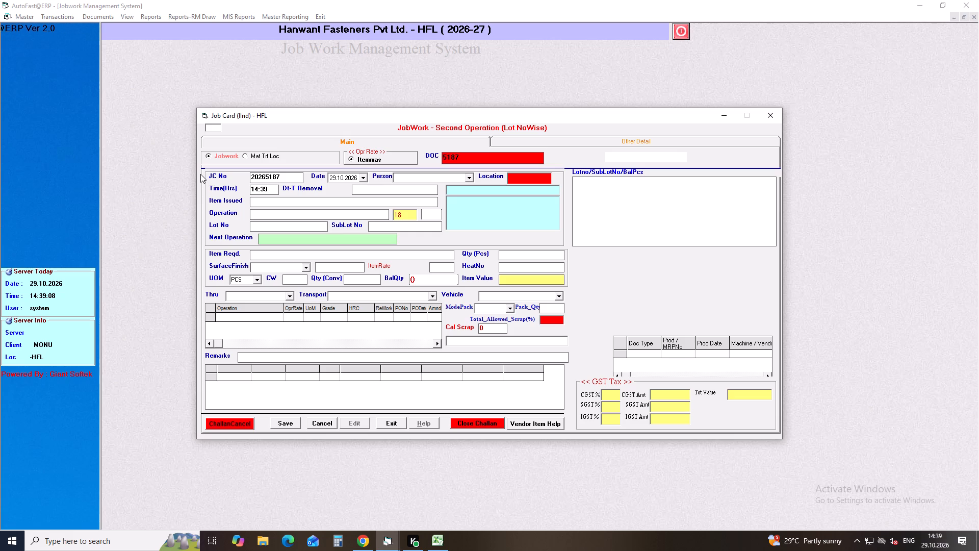
key("Down")
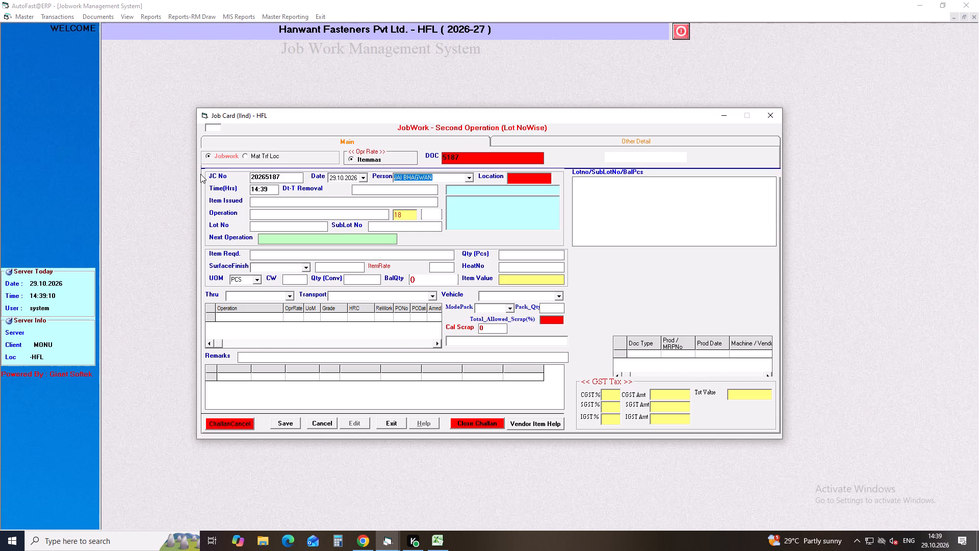
key("Down")
key("Down")
key("Return")
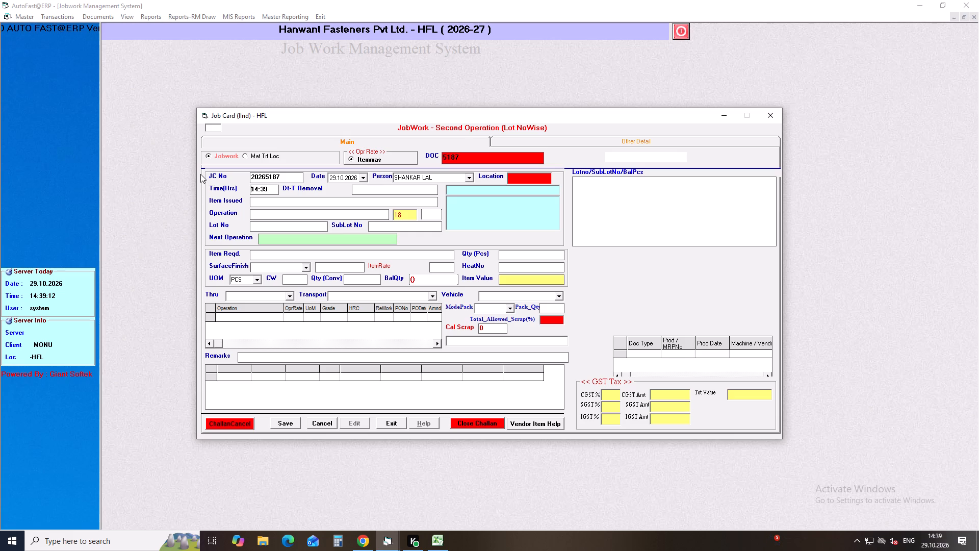
key("Return")
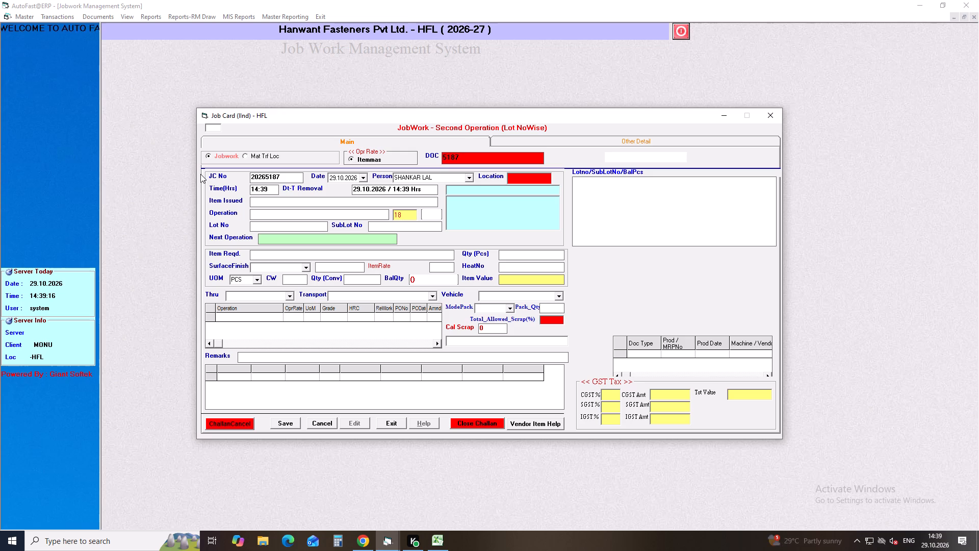
Look up issued items beginning with SPE, and clear the stray SPE text from the removal date and time.
type("SPE")
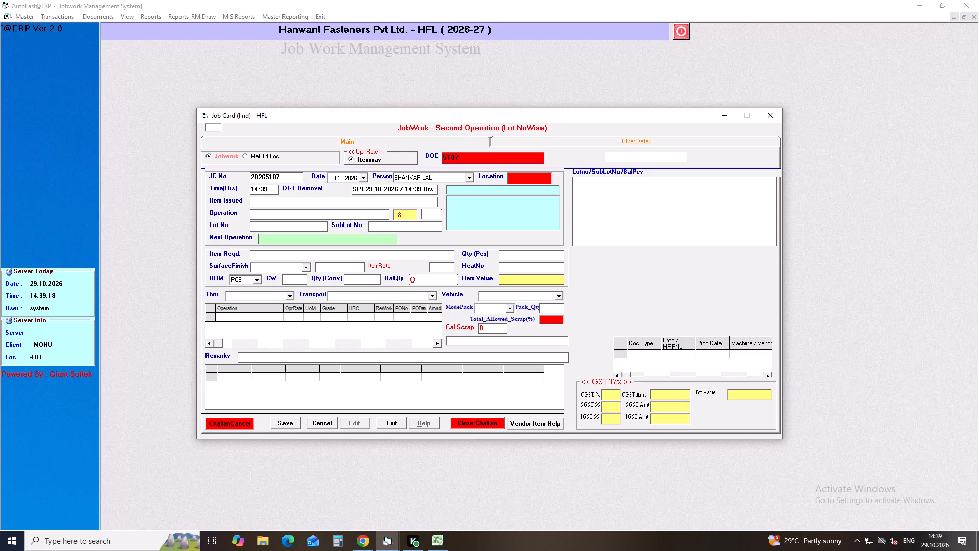
key("Return")
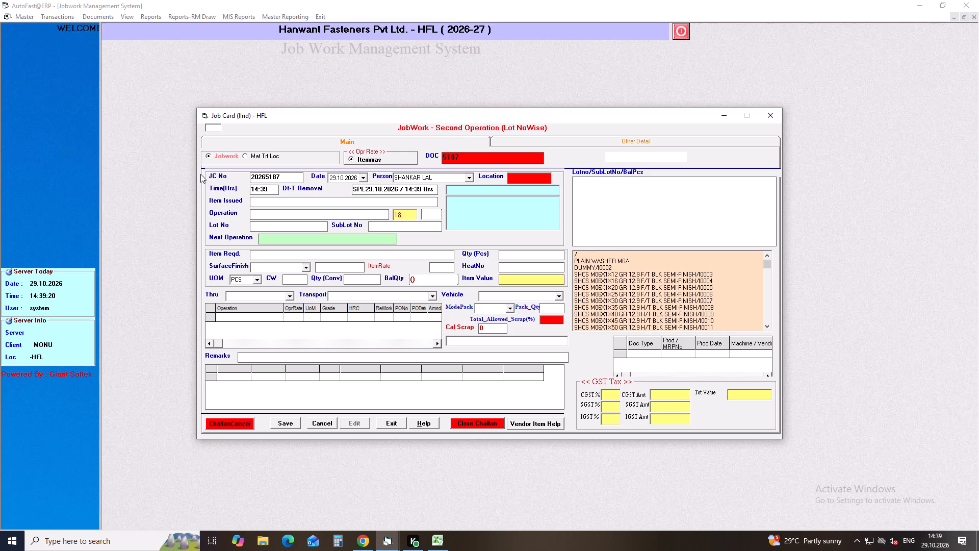
type("SPE")
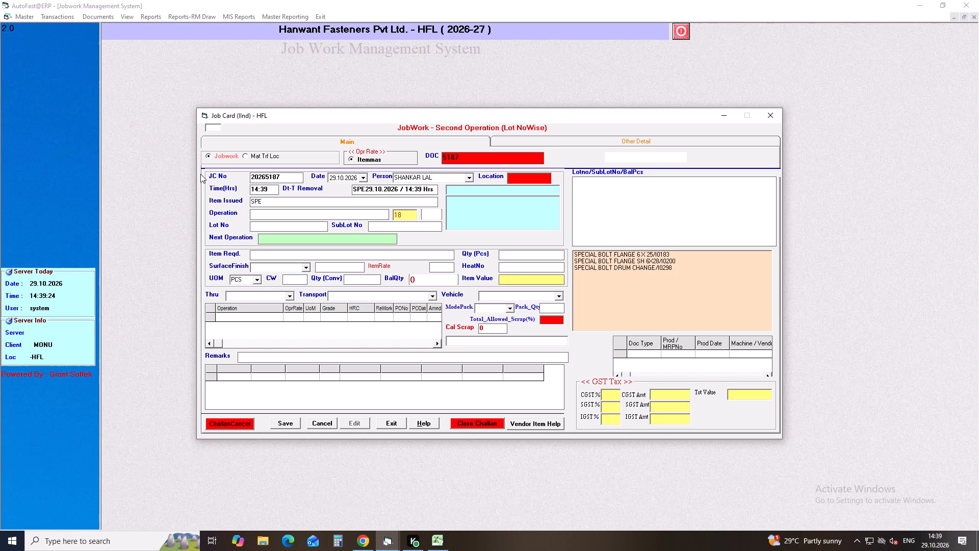
left_click(367, 188)
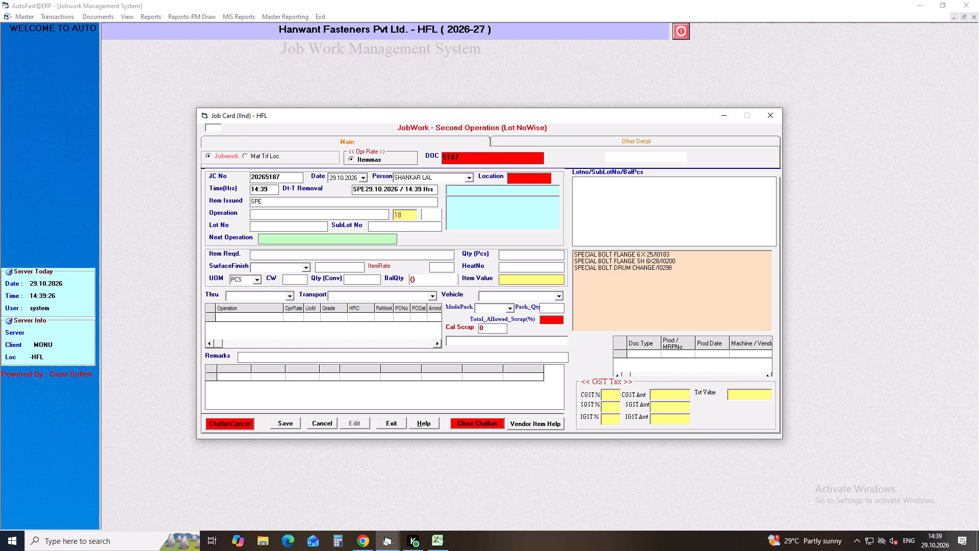
key("BackSpace")
key("BackSpace")
key("BackSpace")
key("BackSpace")
key("BackSpace")
key("BackSpace")
key("BackSpace")
key("BackSpace")
key("BackSpace")
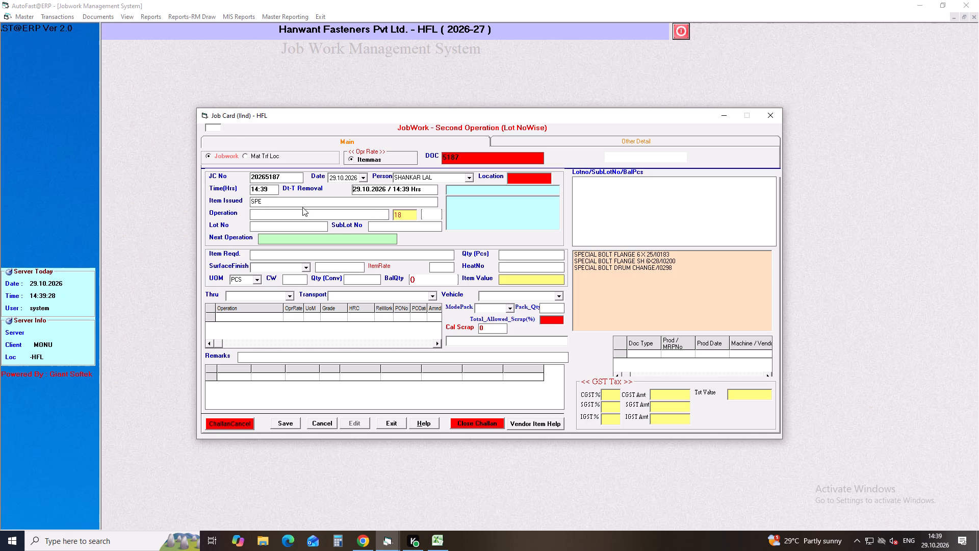
Select SPECIAL BOLT FLANGE 6X25/I0183 as the item issued.
left_click(299, 205)
key("Down")
key("Down")
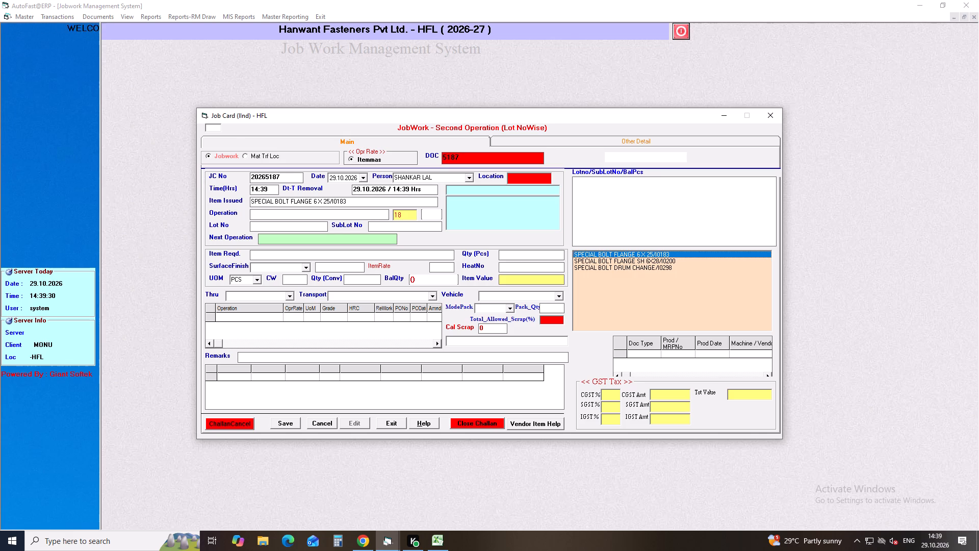
key("Return")
Set the operation to TRIVALENT YELLOW PLATING with BAJRANG INDUSTRIES as the vendor.
key("Return")
key("Down")
key("Down")
key("Down")
key("Down")
key("Down")
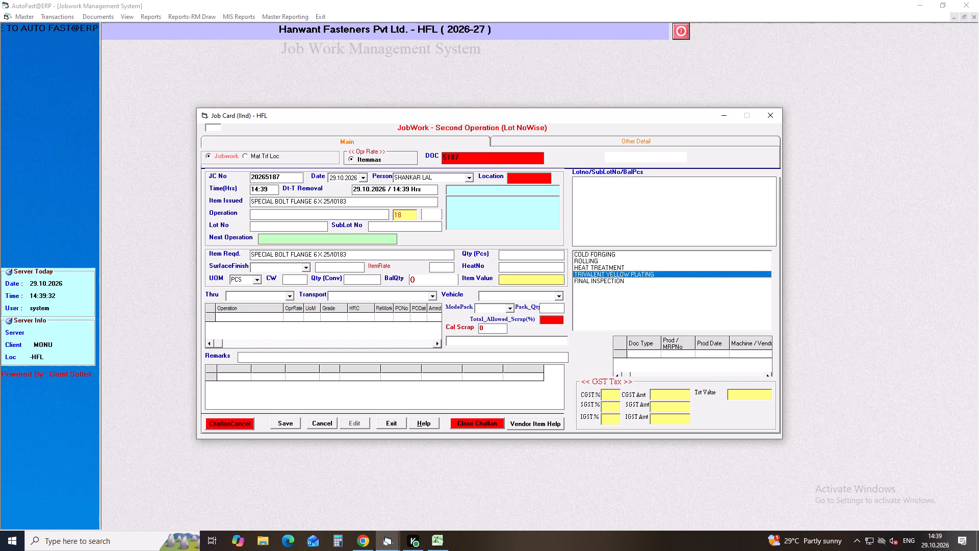
key("Return")
key("Down")
key("Down")
key("Down")
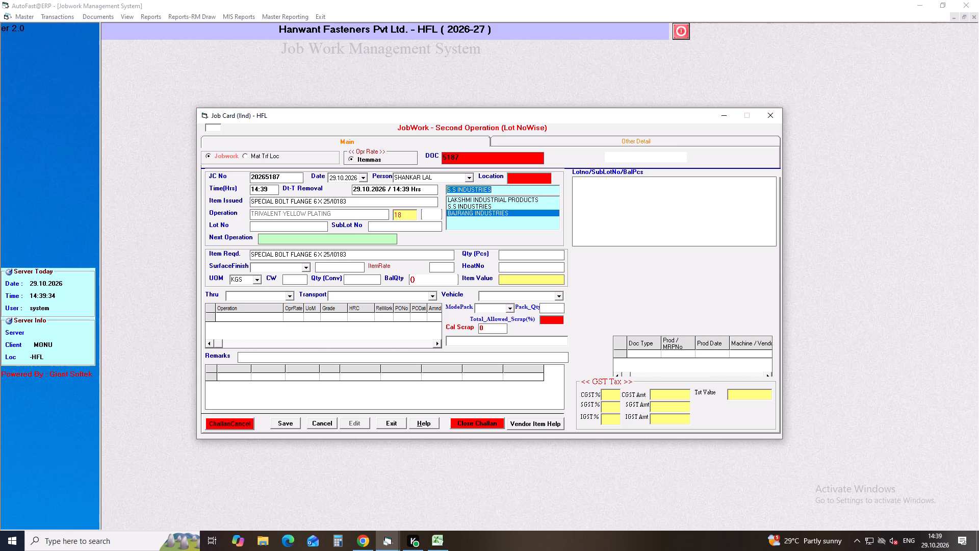
key("Return")
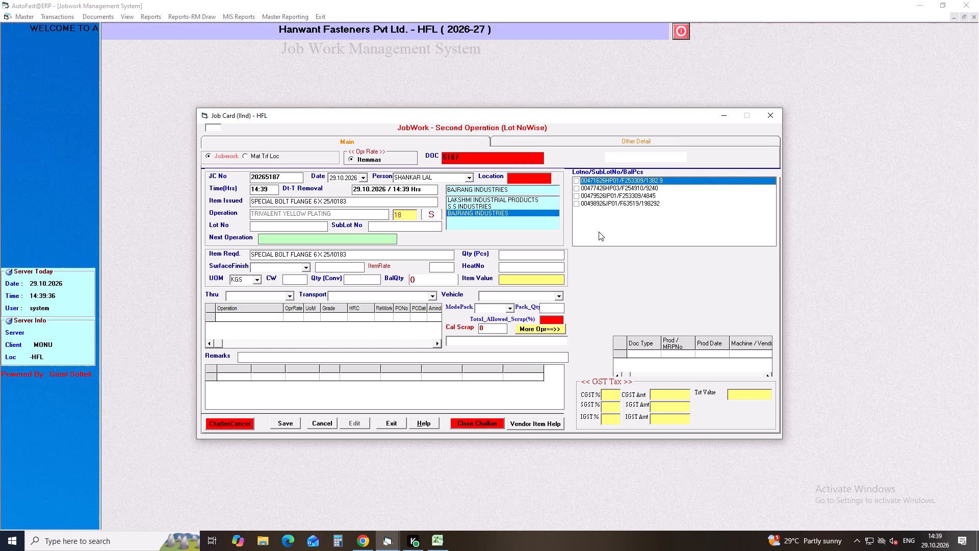
Issue lot 00498926JP01 in KGS and set its converted quantity to 1209.
left_click(578, 206)
key("Return")
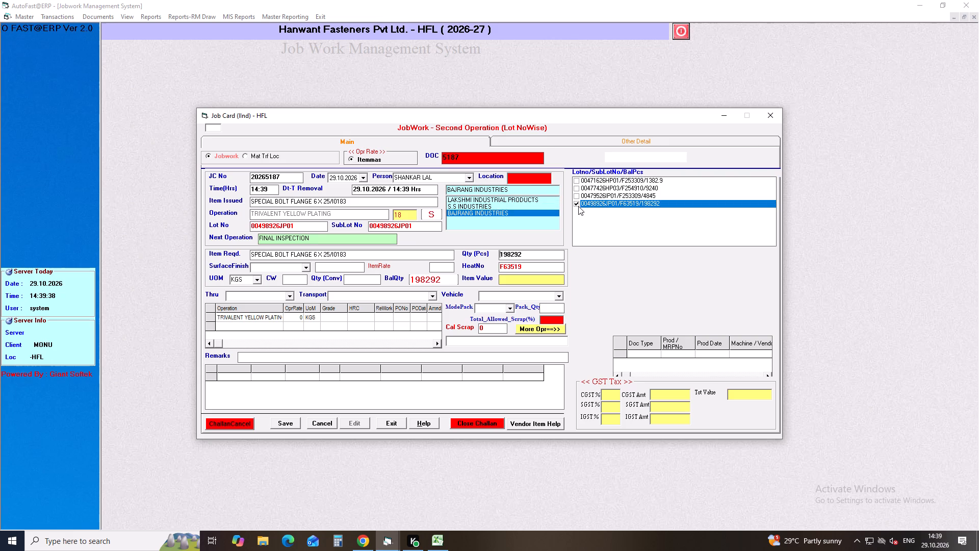
key("Return")
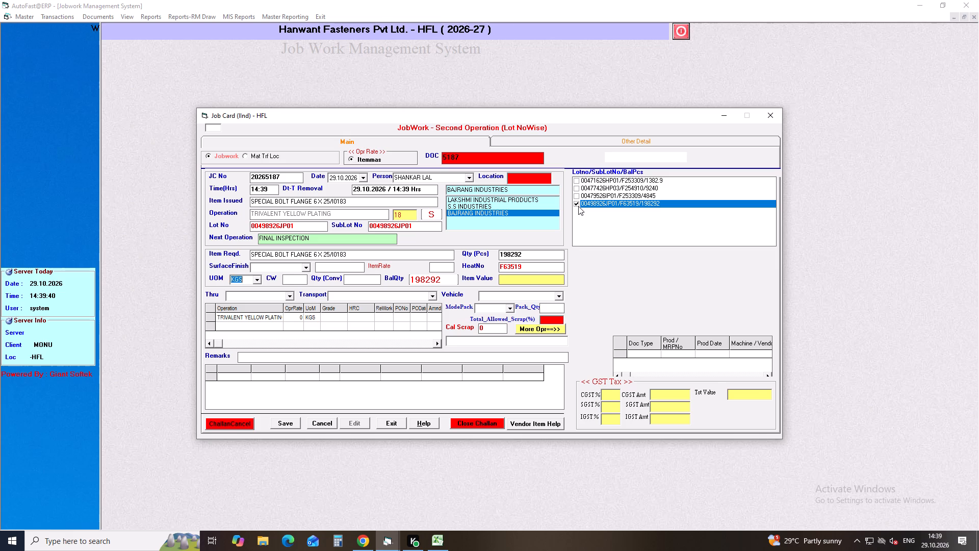
key("Return")
key("Return")
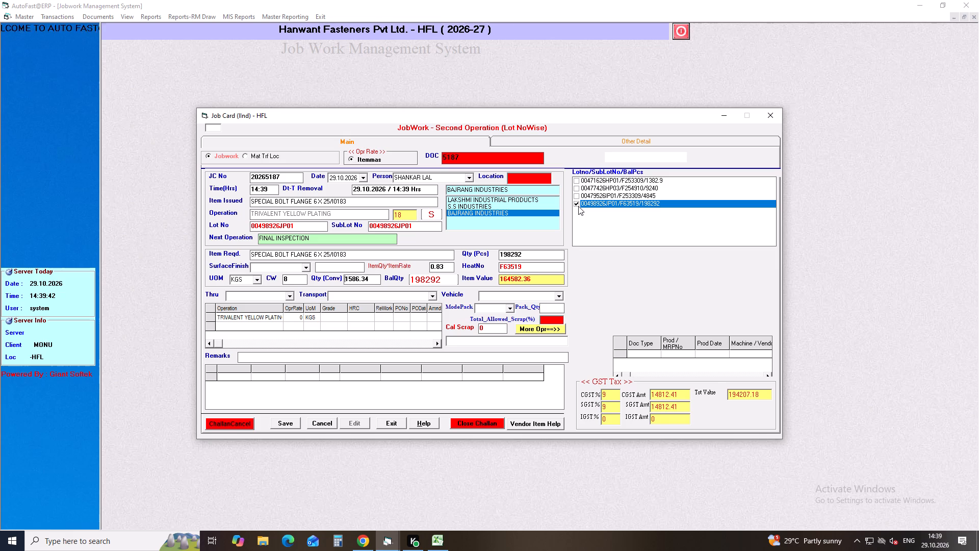
left_click_drag(377, 278, 294, 291)
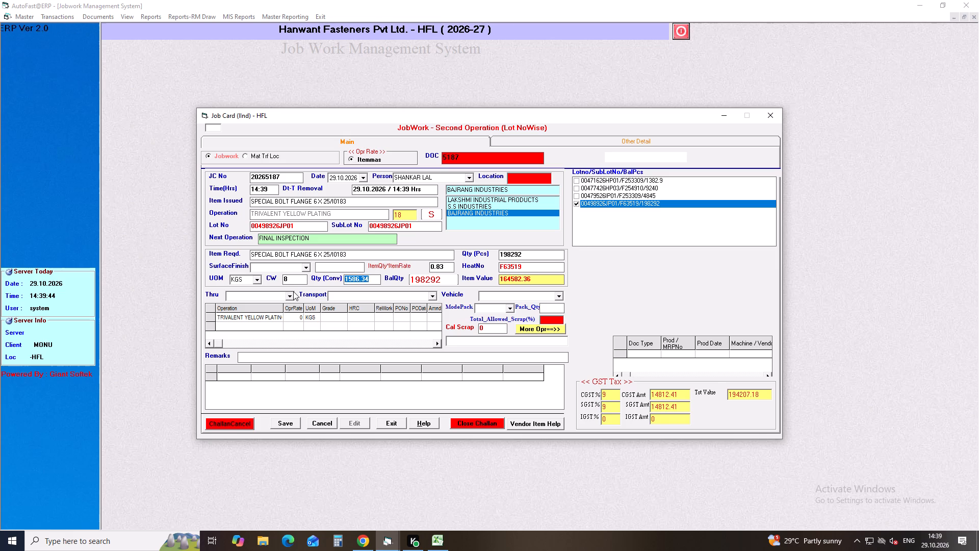
type("1209")
key("Return")
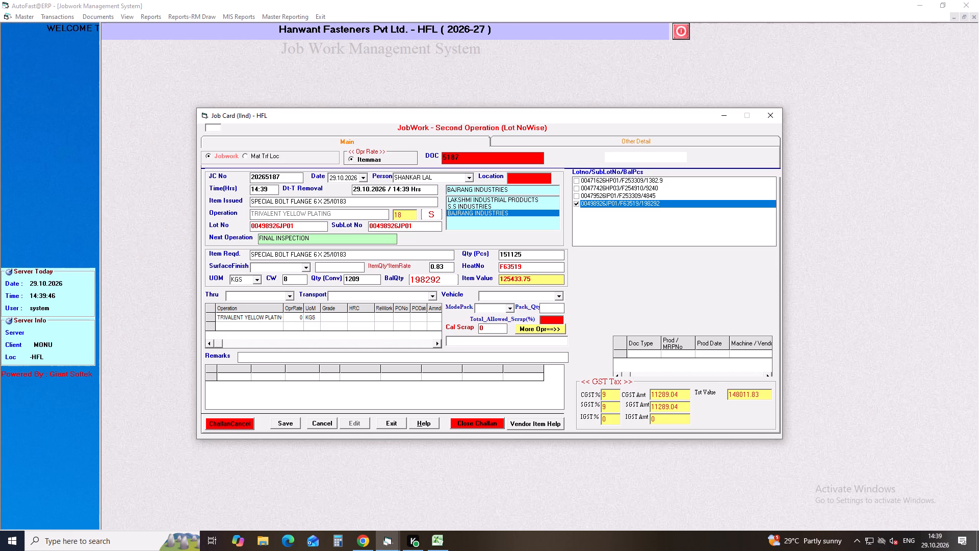
key("Return")
key("Return")
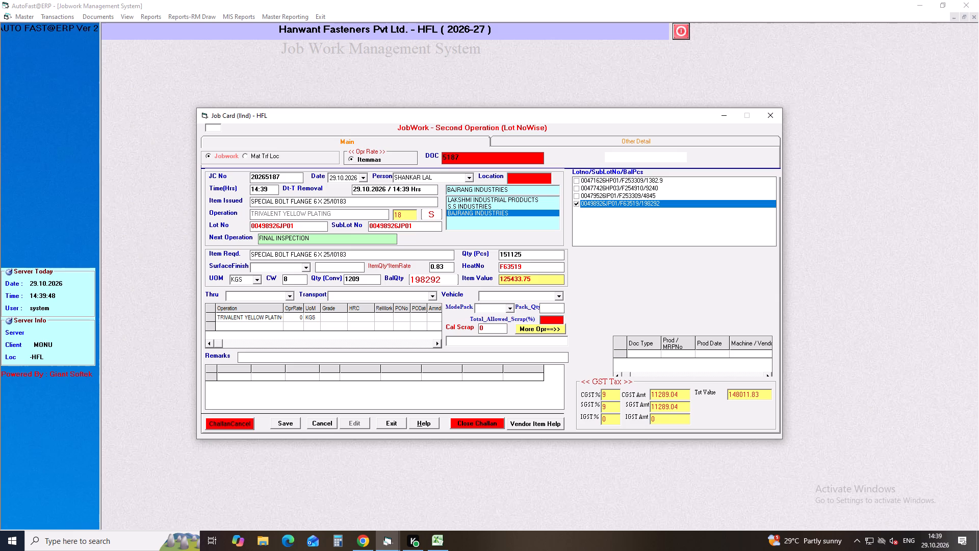
key("Down")
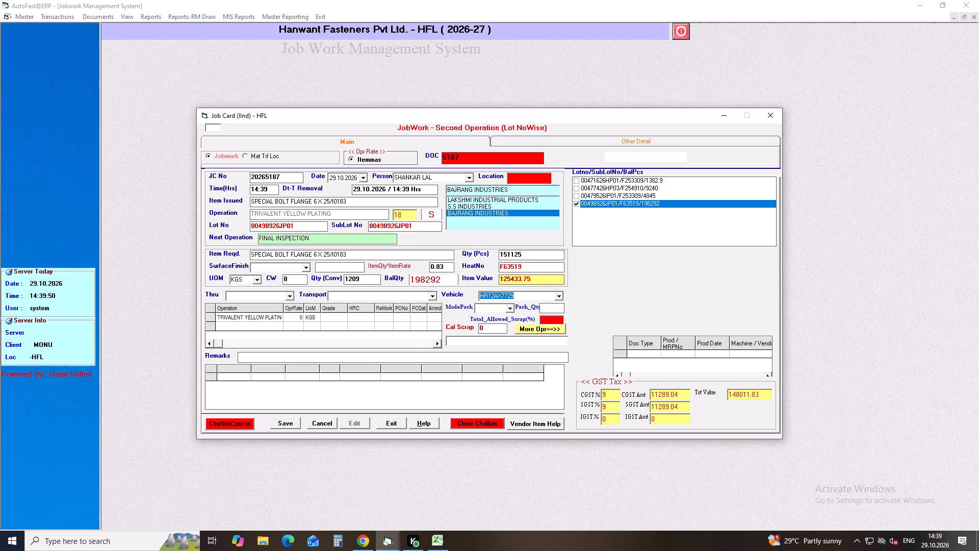
key("Down")
key("Return")
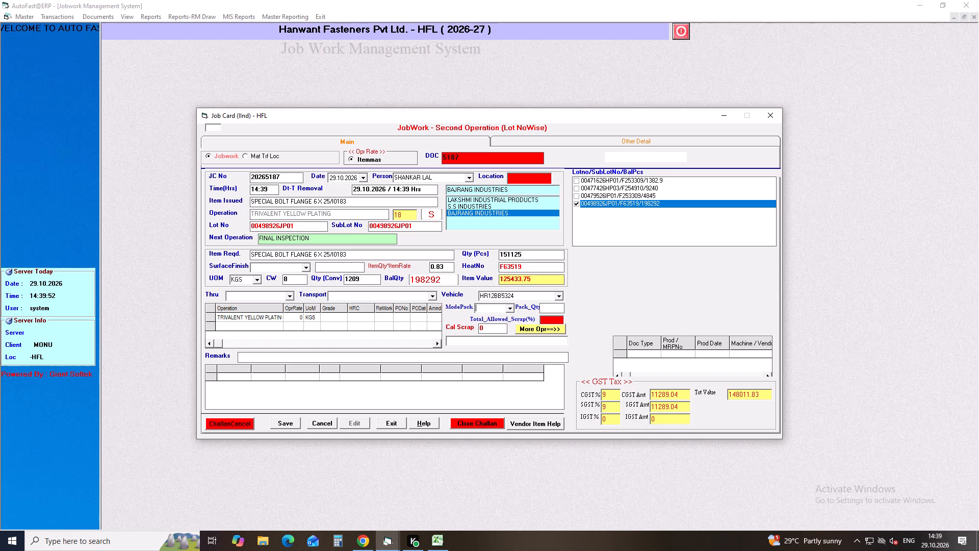
Set the packing mode to Tray and the pack quantity to 20, then save the job card.
key("Down")
key("Down")
key("Down")
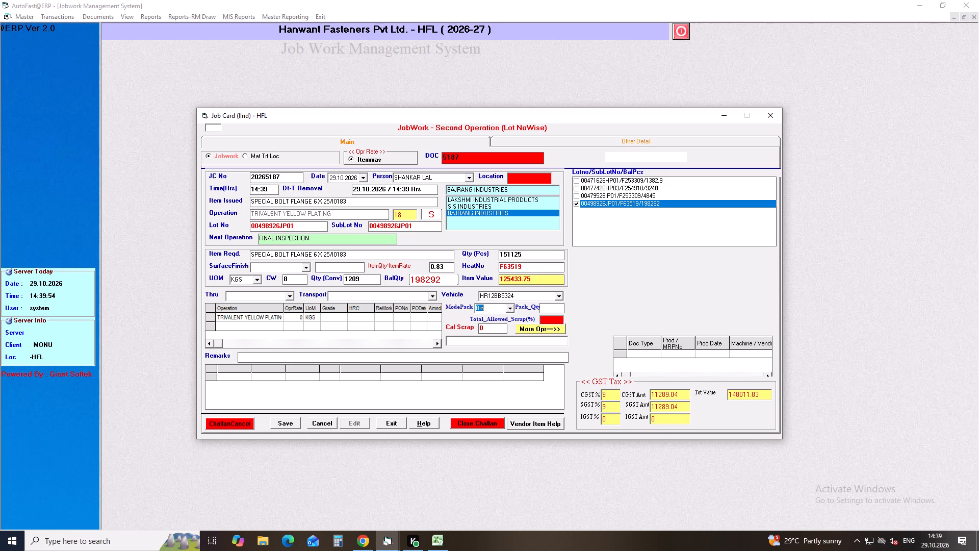
key("Down")
key("Return")
type("20")
key("Return")
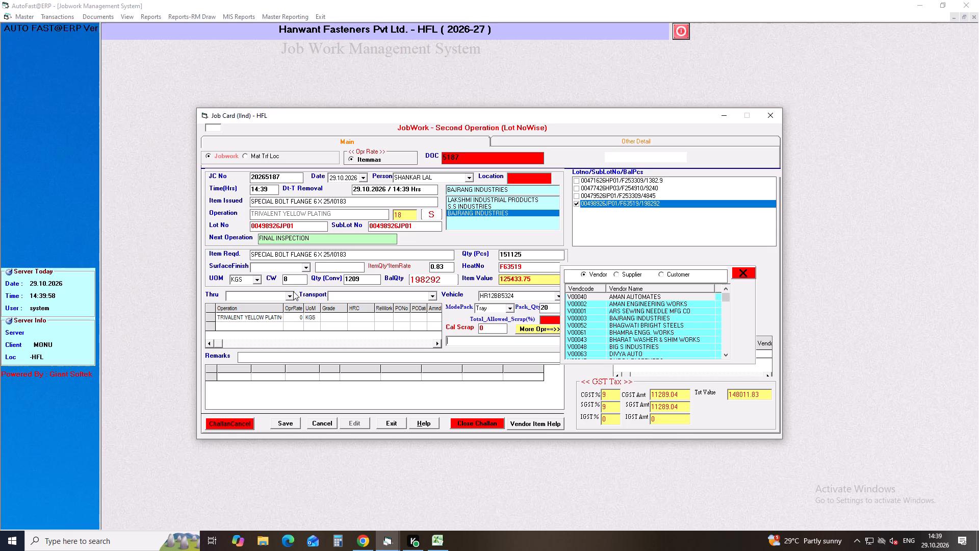
key("Return")
key("Return")
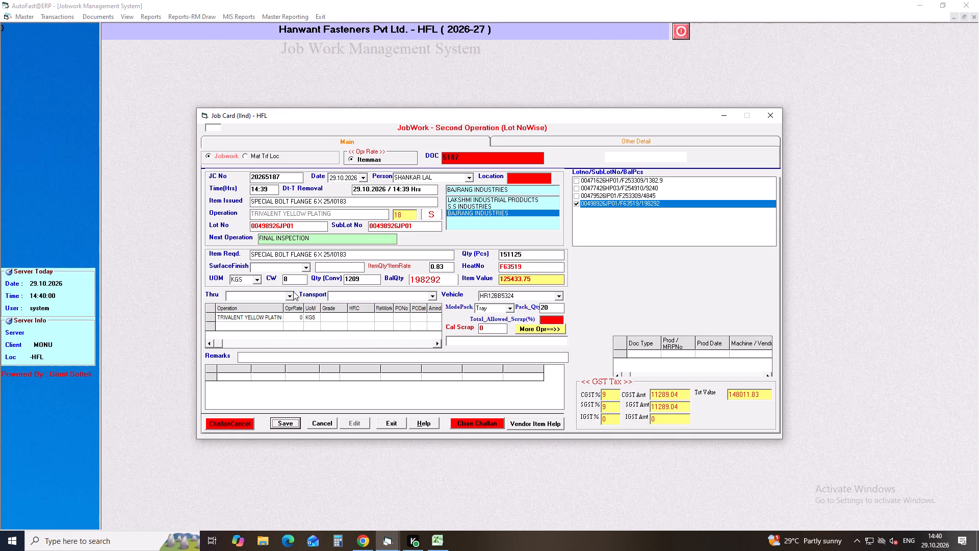
key("Return")
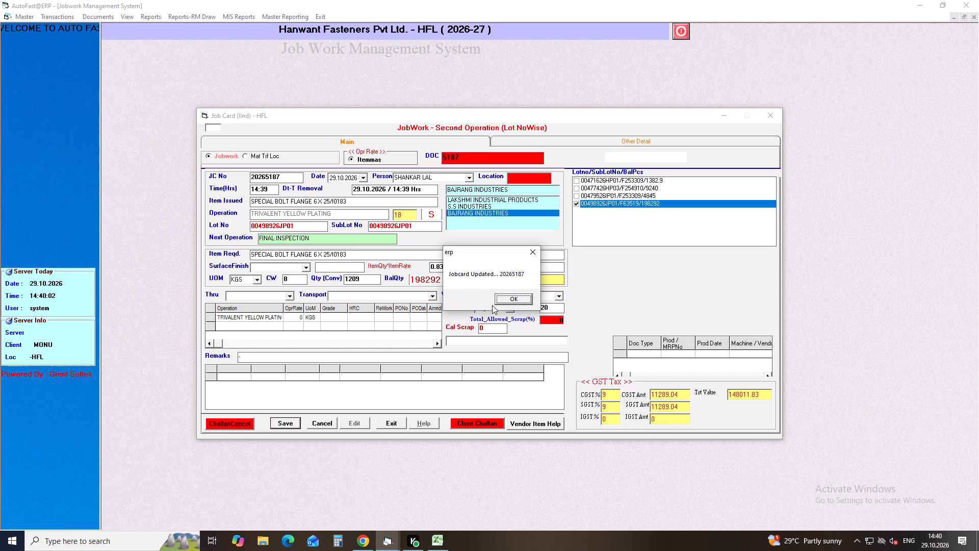
left_click(507, 295)
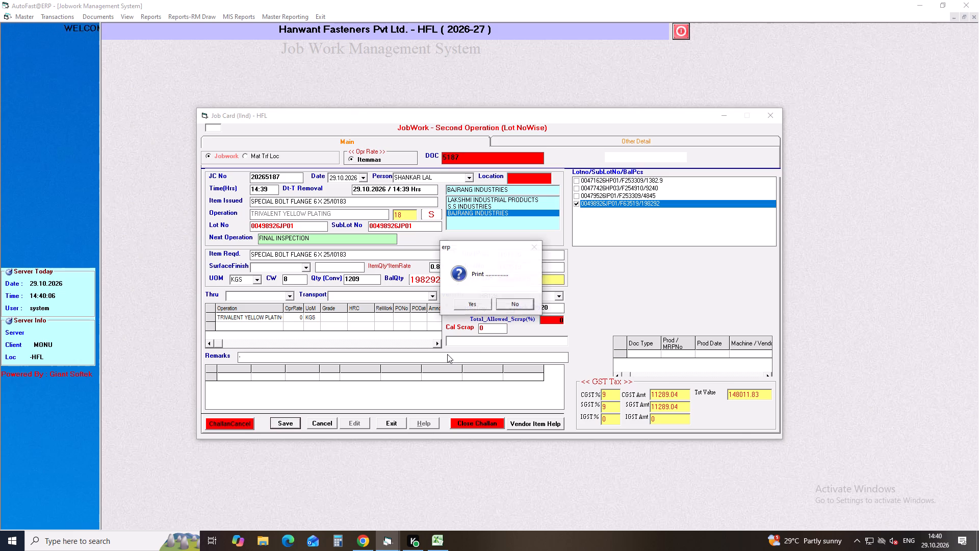
Print 4 copies of the challan for job card 20265187.
left_click(476, 306)
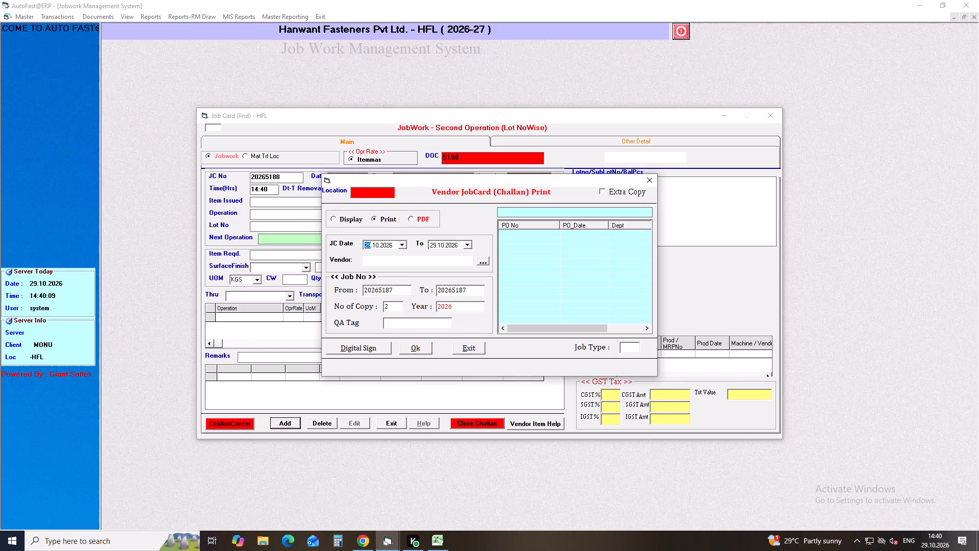
left_click(393, 309)
key("BackSpace")
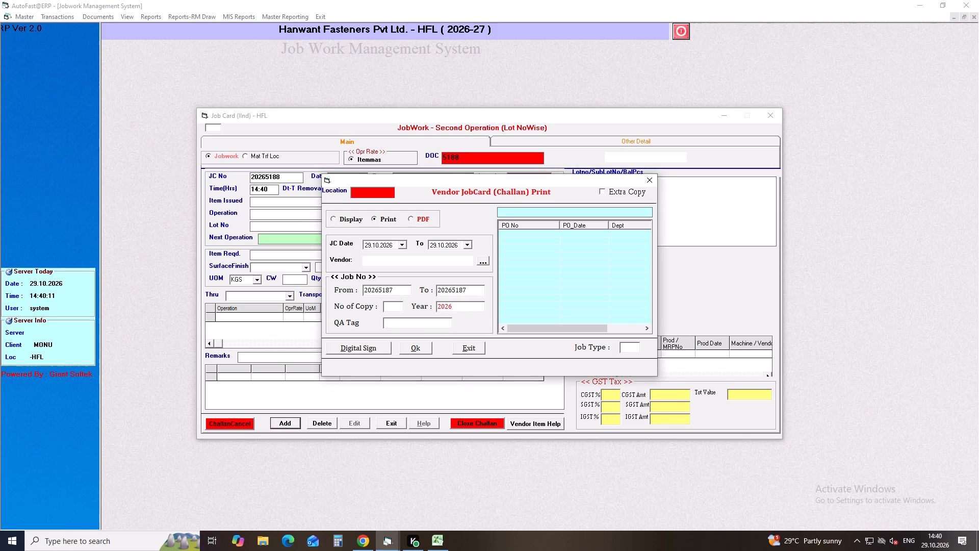
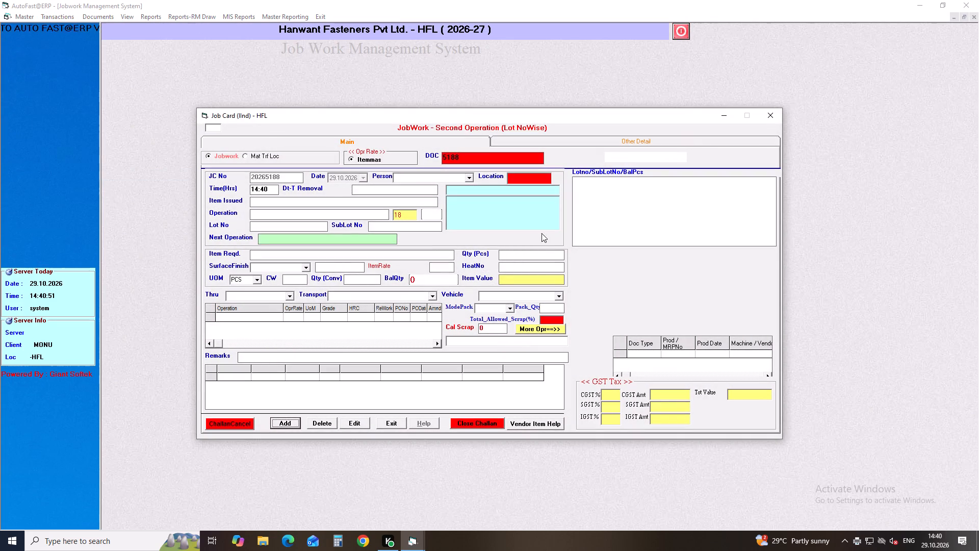
Leave the job card form and print 4 copies of the vendor challan for job card 20265187 dated 29.10.2026.
left_click(776, 112)
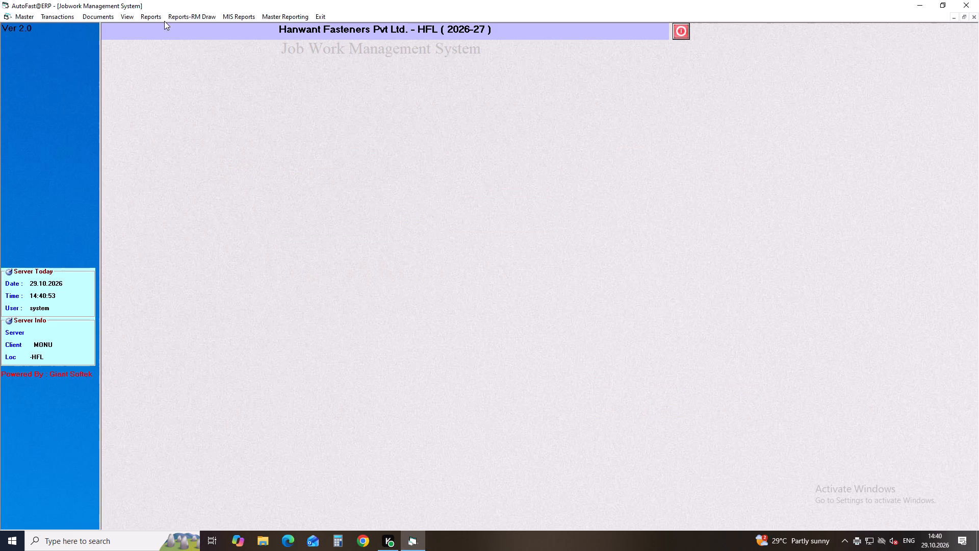
left_click(110, 15)
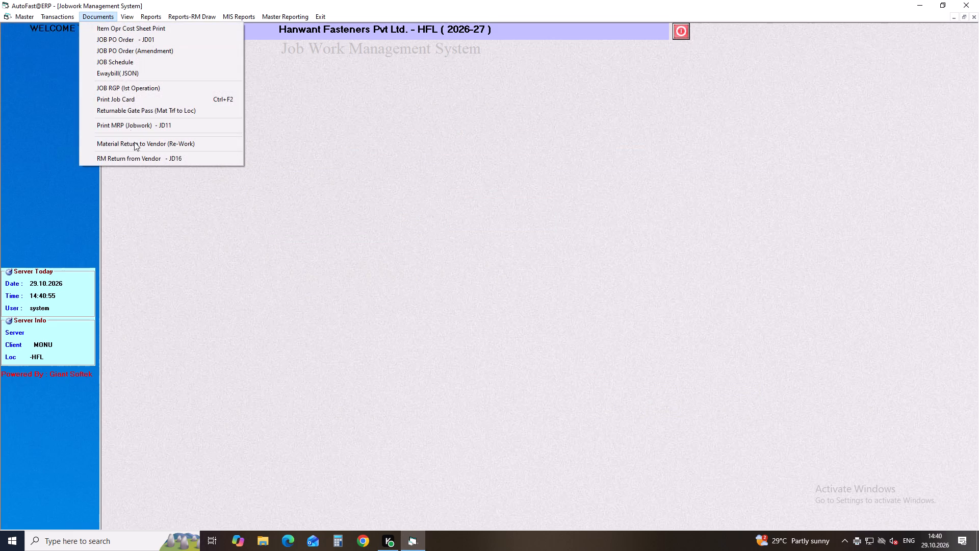
left_click(119, 95)
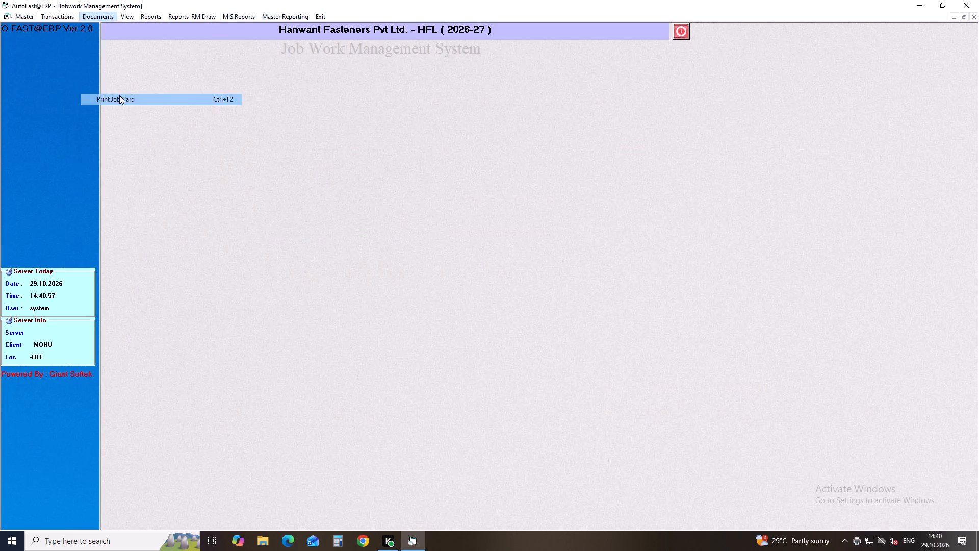
key("Return")
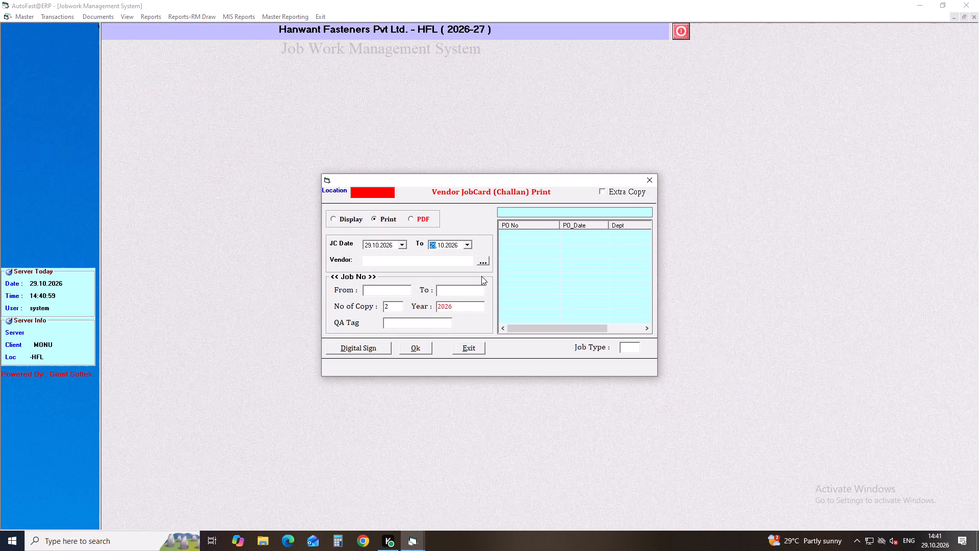
key("Return")
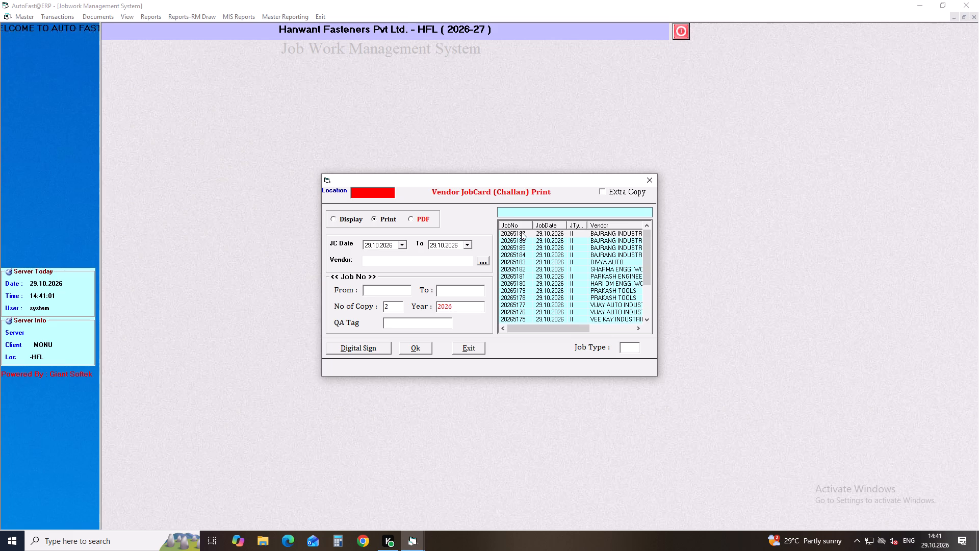
left_click(521, 232)
key("Return")
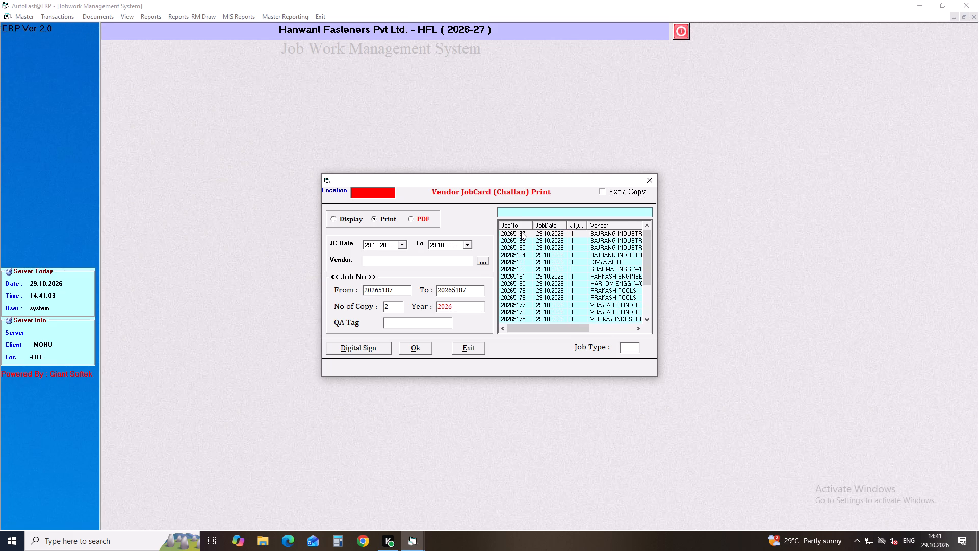
key("Return")
key("Return")
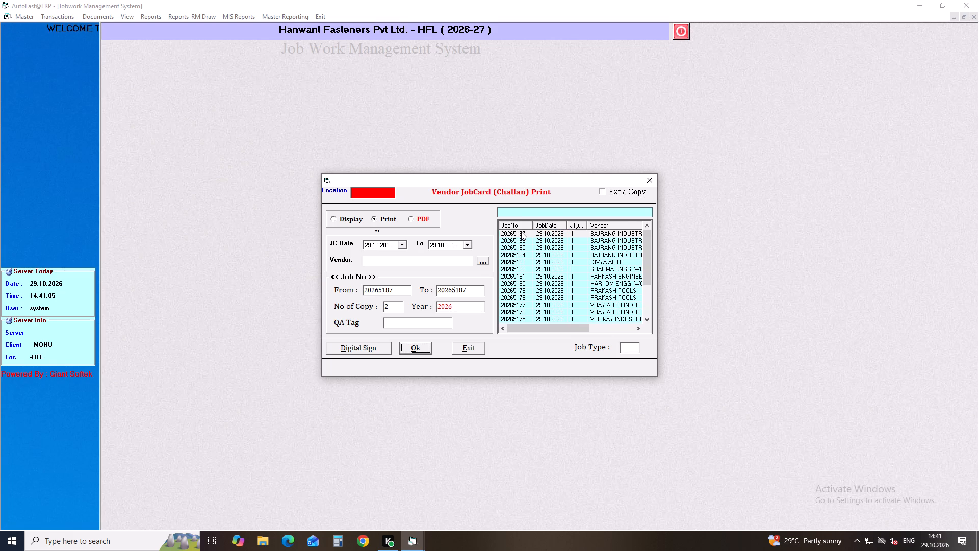
left_click(394, 310)
key("BackSpace")
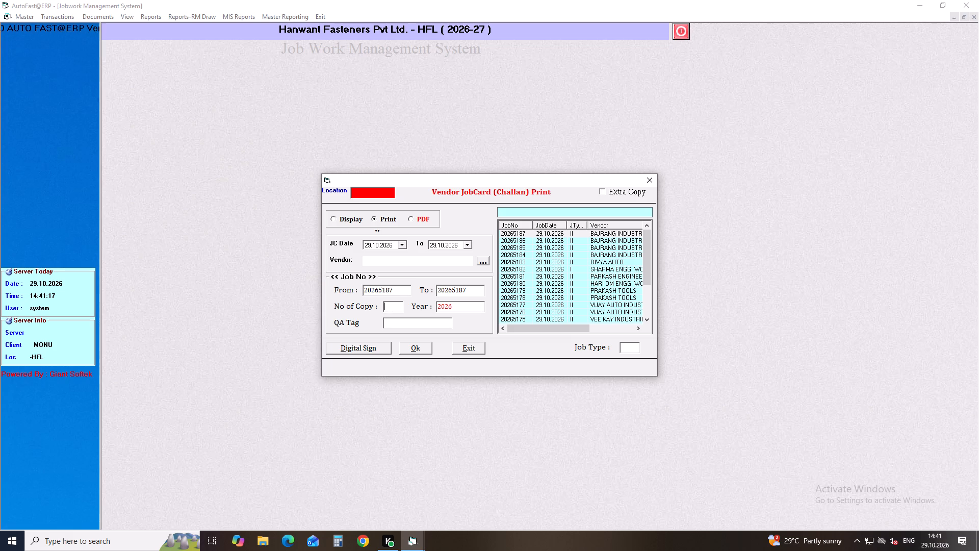
key("4")
key("Return")
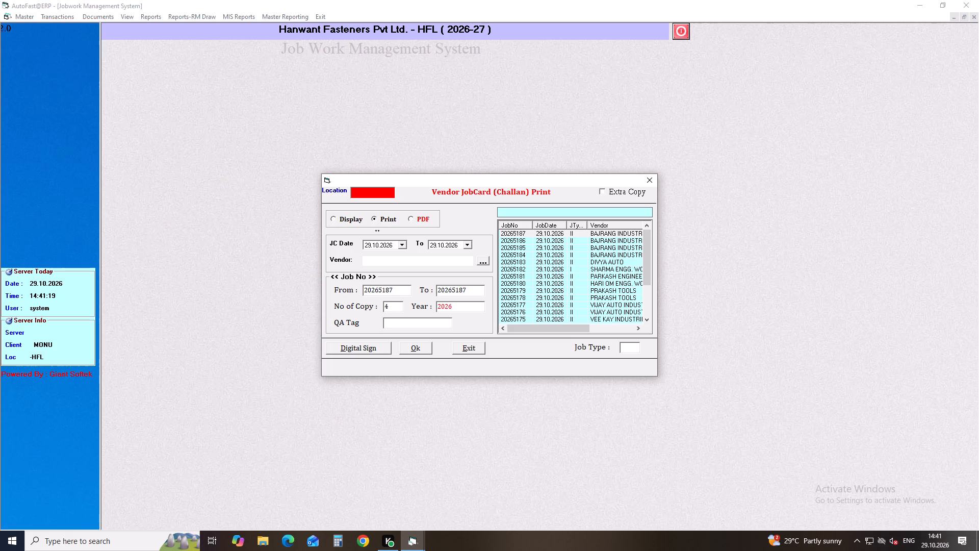
key("Return")
key("Return")
key("Return")
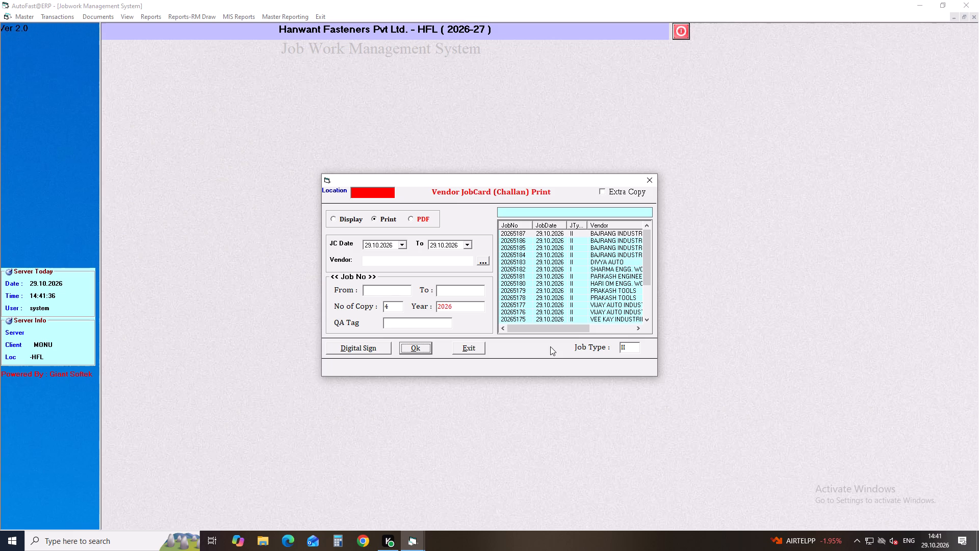
left_click(655, 181)
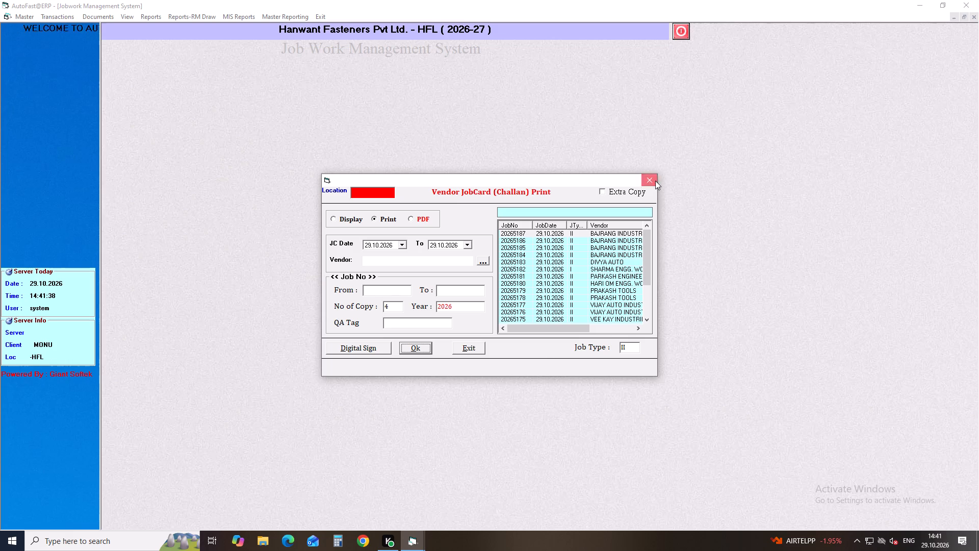
Start a new second-operation job card against batch number and choose the same person, keeping the default date and removal time.
left_click(61, 19)
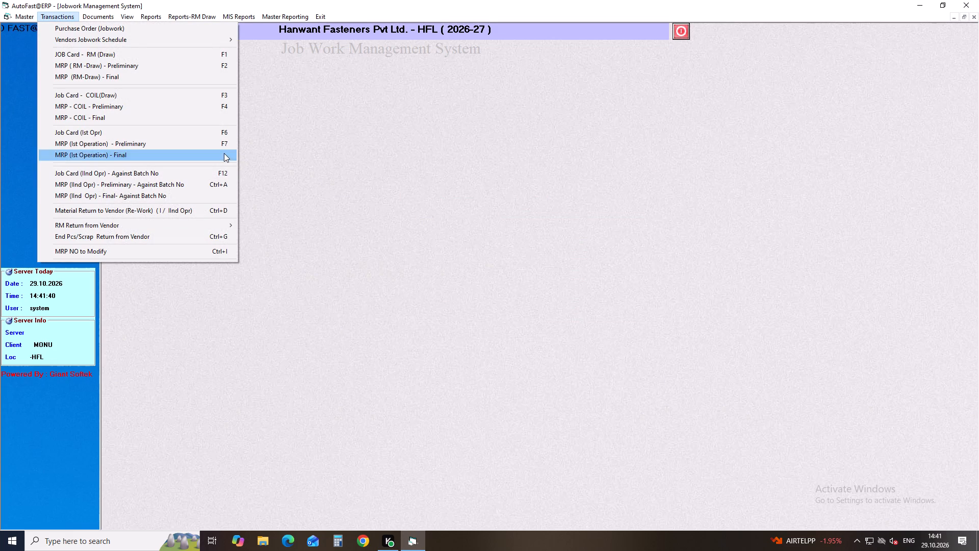
left_click(224, 178)
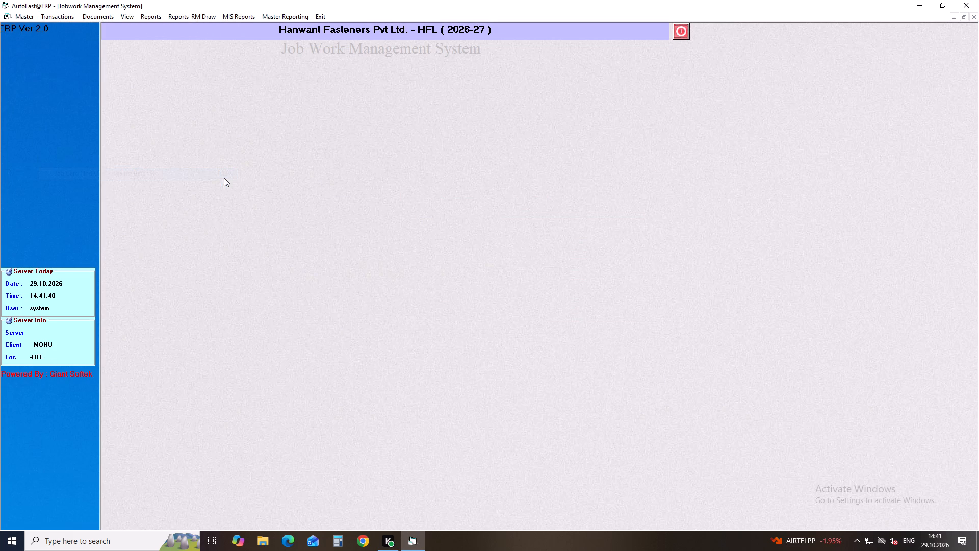
key("Return")
key("Return")
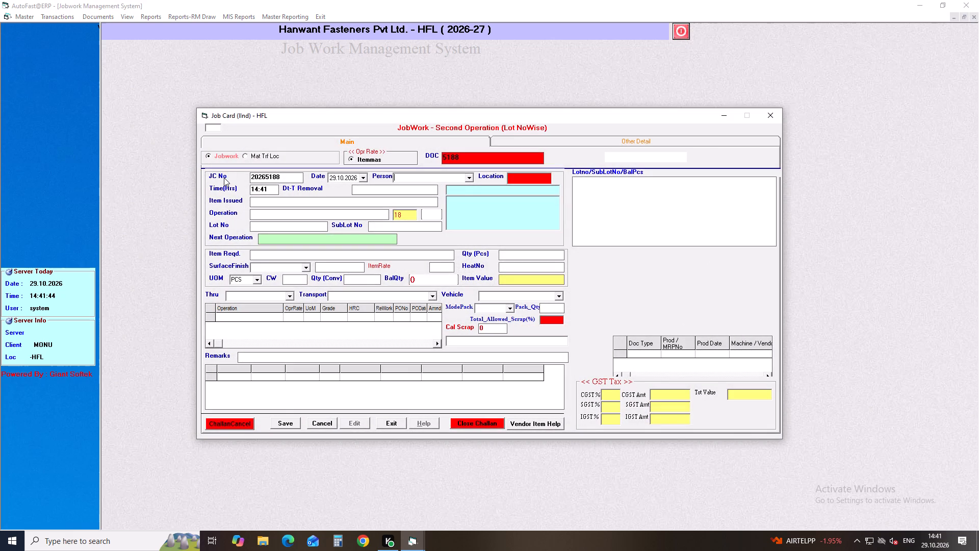
key("Down")
key("Down")
key("Down")
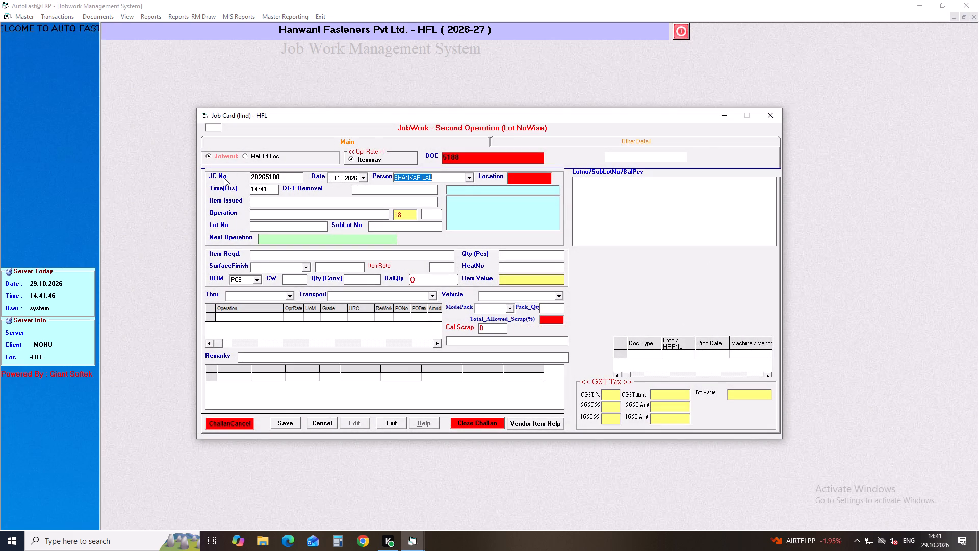
key("Return")
key("Return")
key("Return")
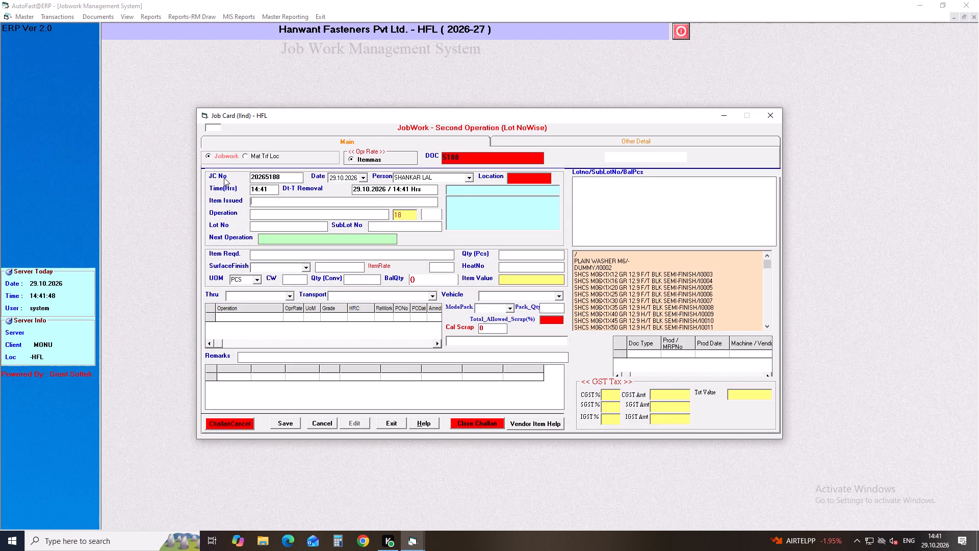
Choose BOLT FLANGE 6 X 8MM/I0184 as both the item issued and the item required.
type("BOLT FLANB")
key("BackSpace")
type("NGE")
key("space")
key("equal")
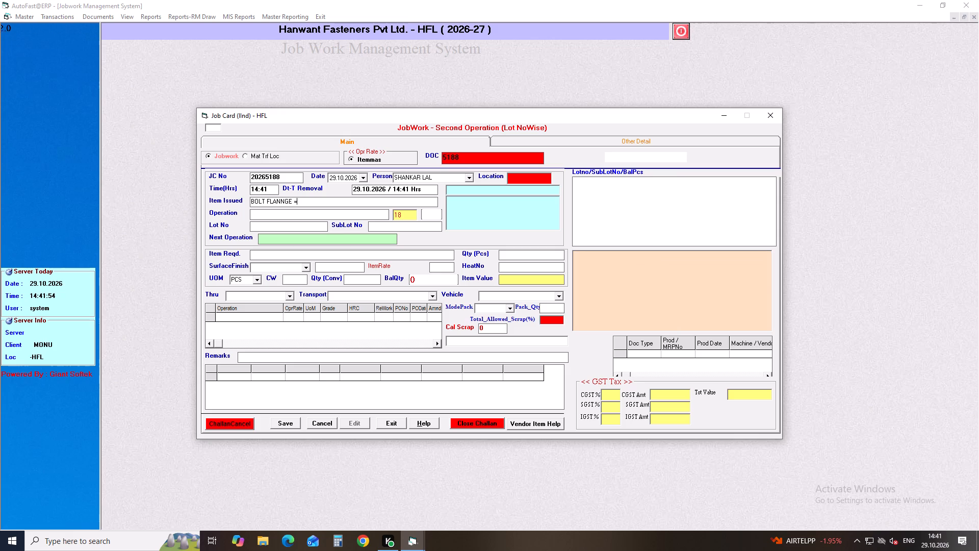
key("BackSpace")
key("BackSpace")
key("BackSpace")
key("BackSpace")
key("BackSpace")
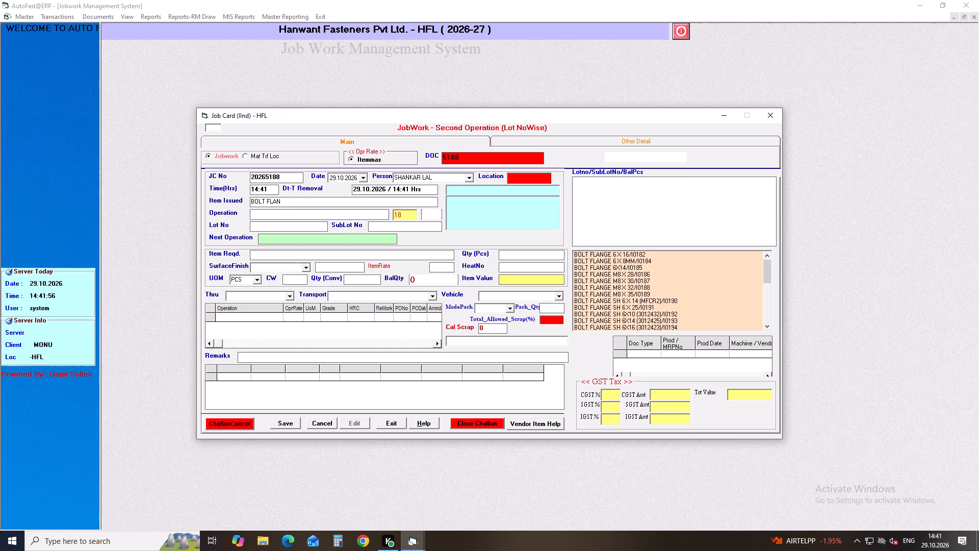
key("g")
key("Down")
key("Down")
key("Down")
key("Down")
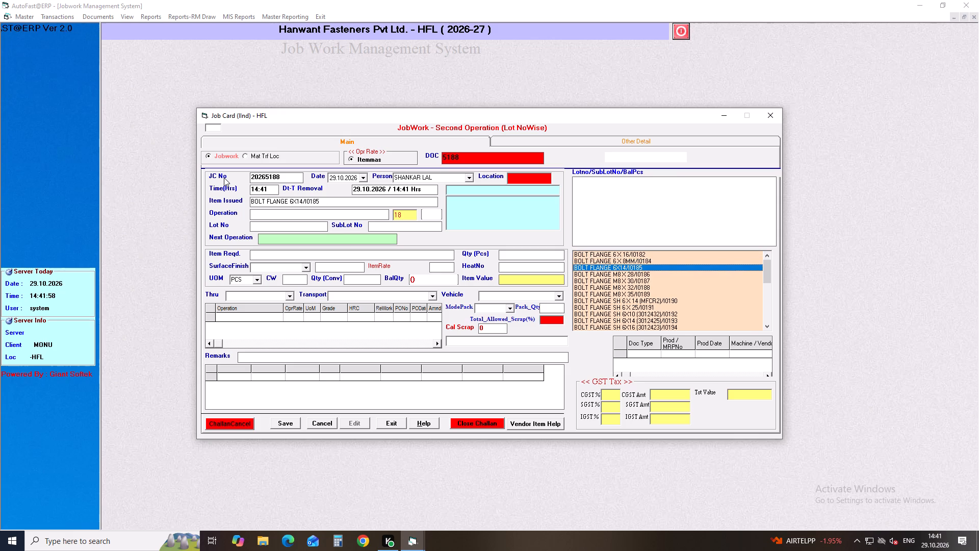
key("Down")
key("Up")
key("Up")
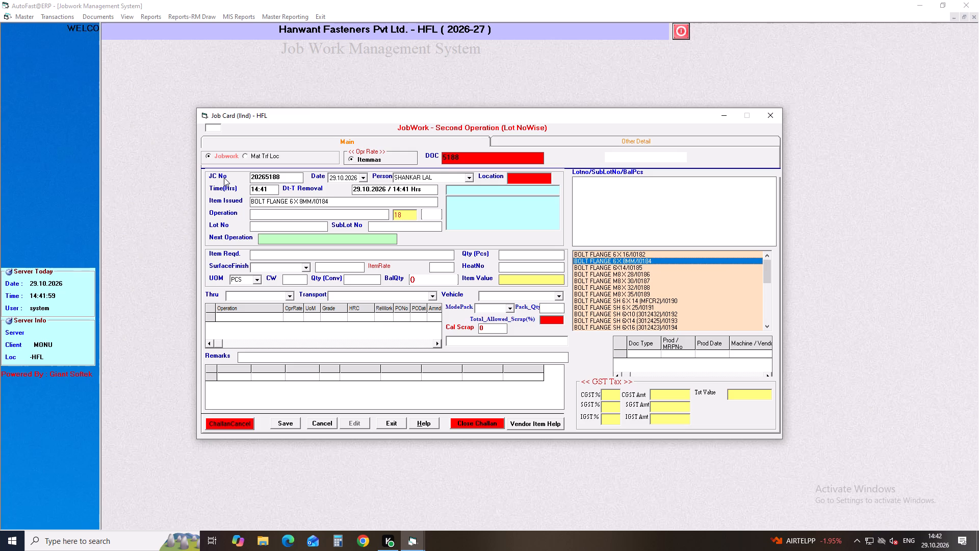
key("Return")
key("Return")
Set the job card's operation to TRIVALENT BRIGHT PLATING and its vendor to LAKSHMI INDUSTRIAL PRODUCTS.
key("Down")
key("Down")
key("Down")
key("Down")
key("Down")
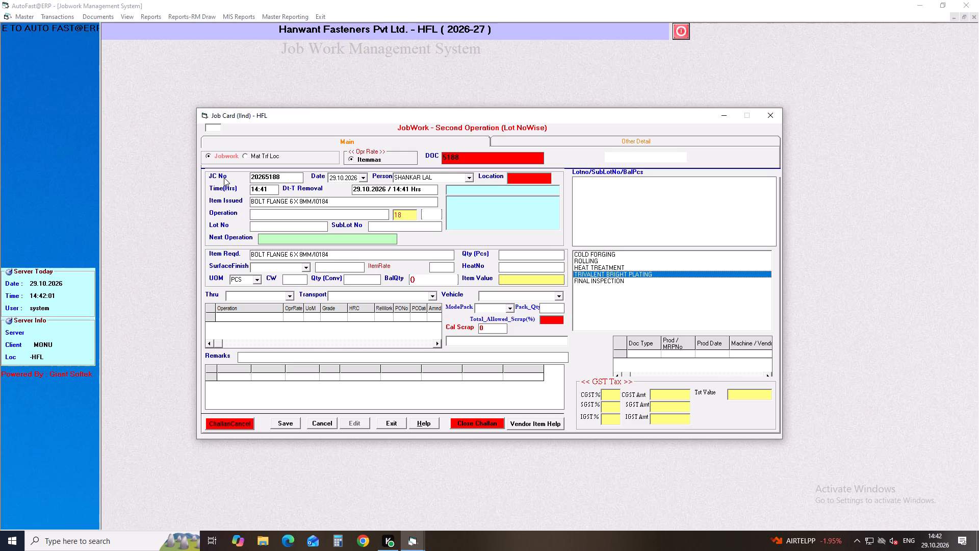
key("Return")
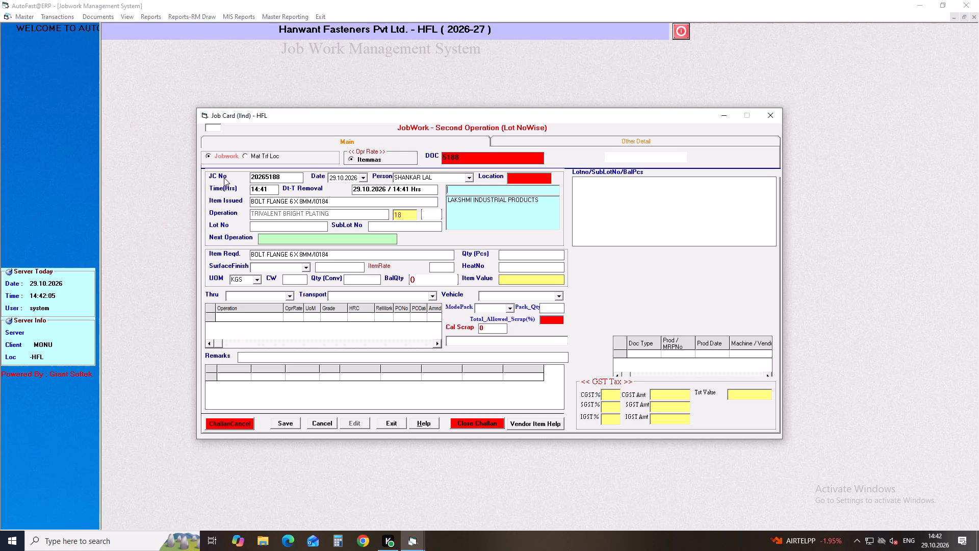
key("Down")
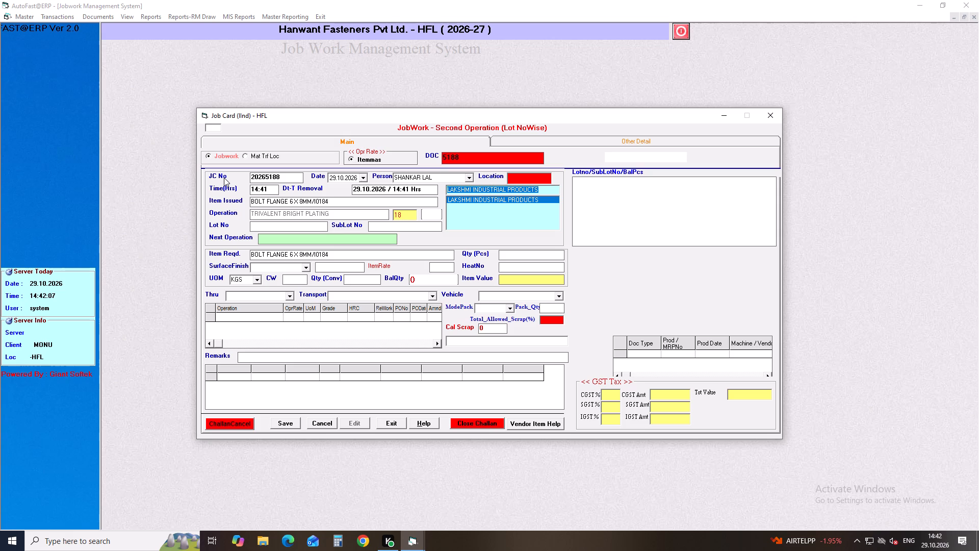
key("Return")
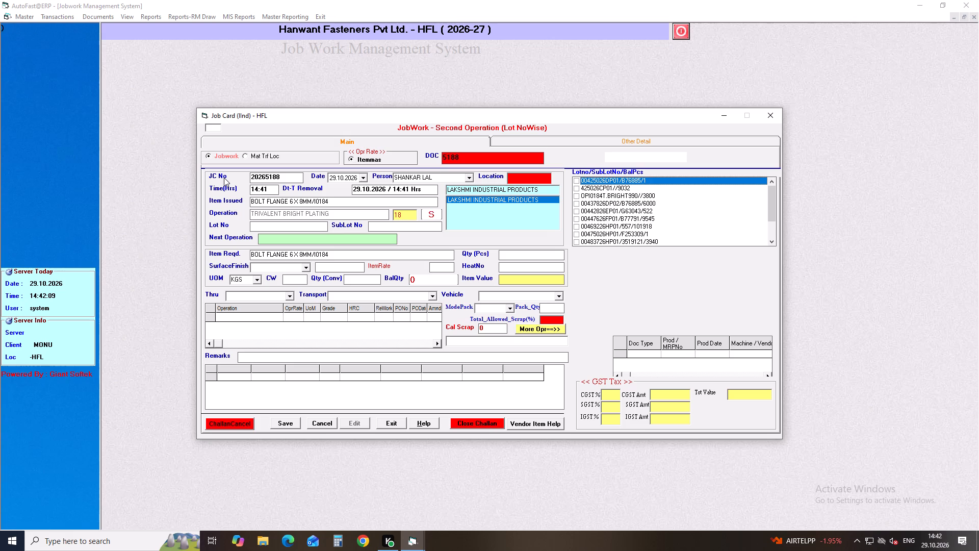
Issue lot 00501826JP03 in KGS, accepting the calculated converted quantity.
left_click_drag(770, 207, 775, 235)
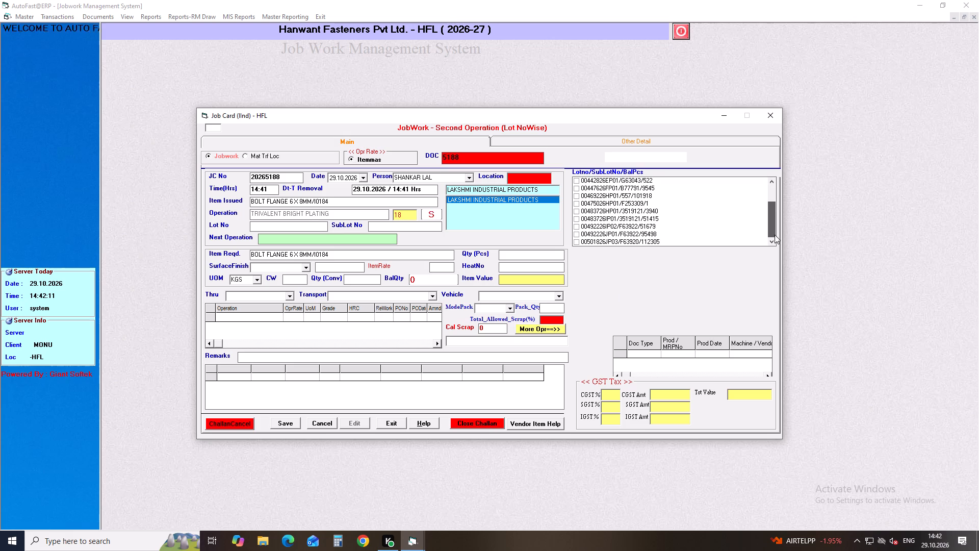
left_click_drag(775, 235, 775, 239)
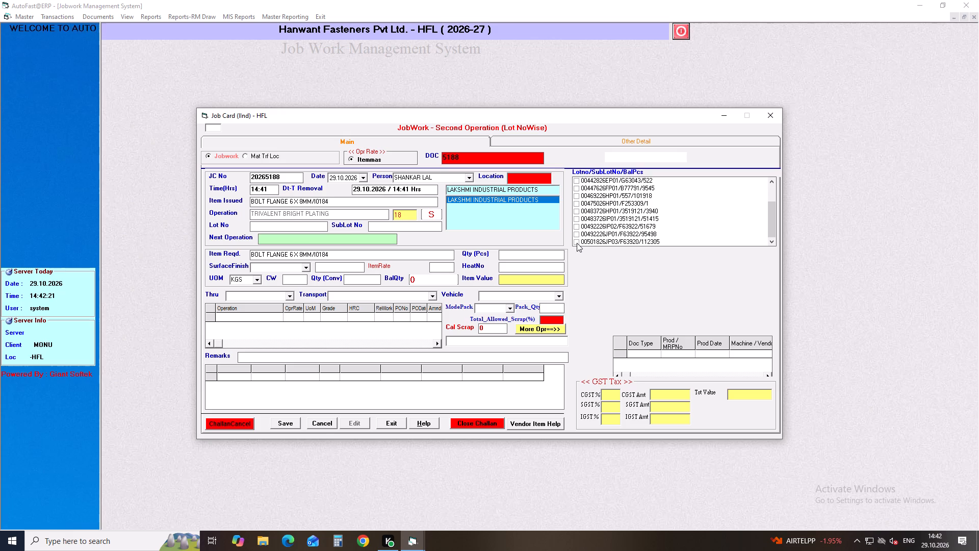
left_click(577, 243)
key("Return")
key("Return")
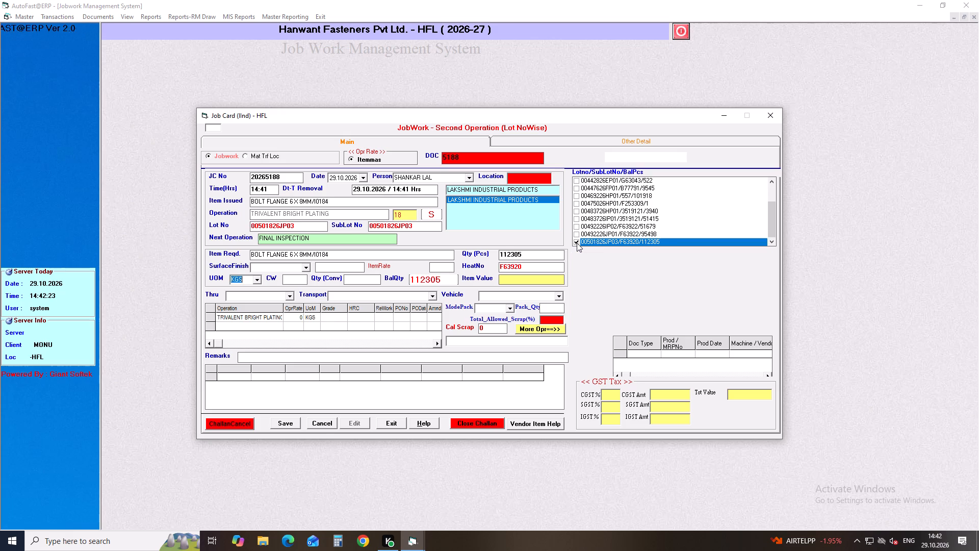
key("Return")
key("Return")
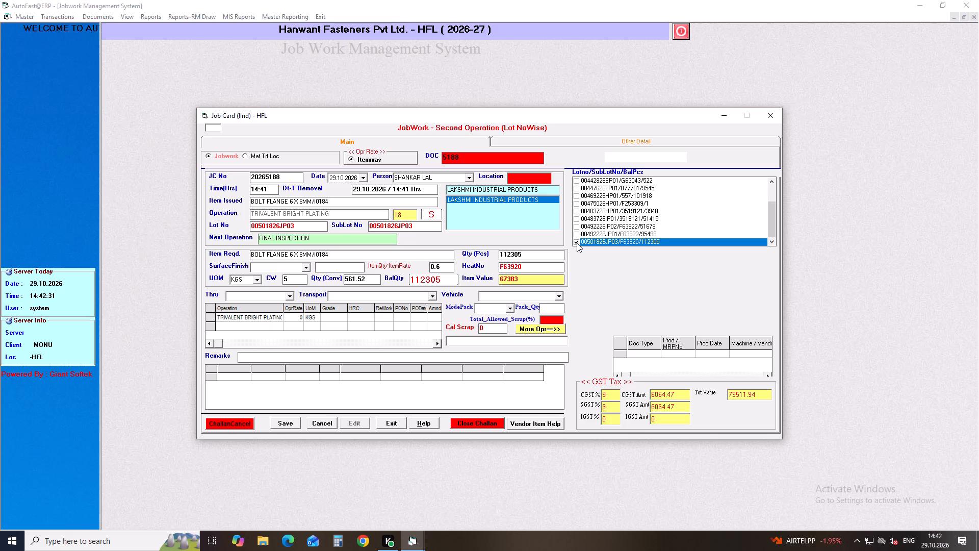
key("Return")
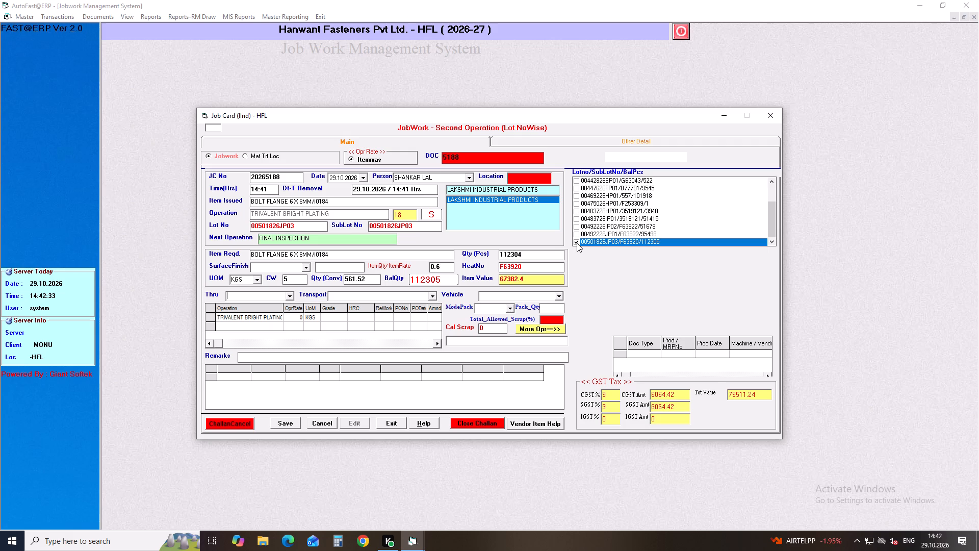
key("Return")
key("Return")
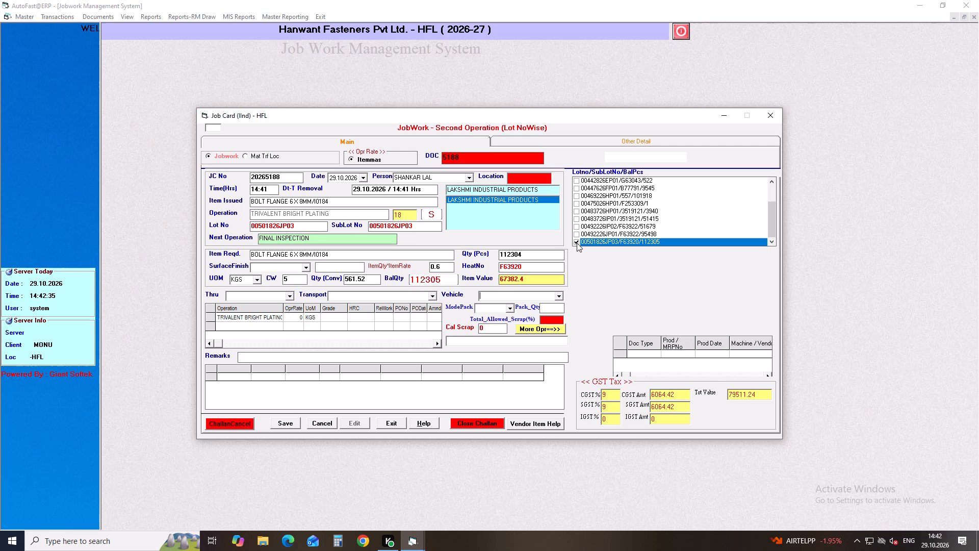
key("Down")
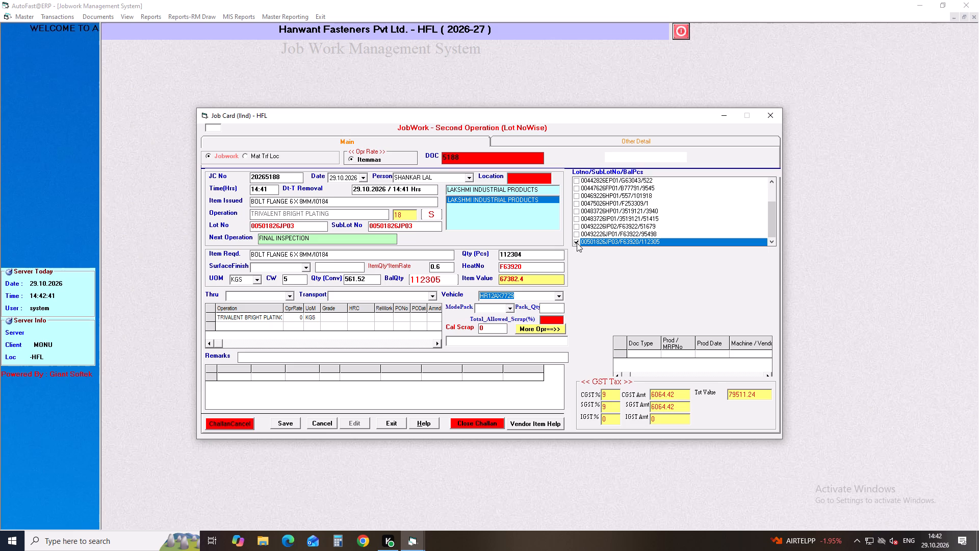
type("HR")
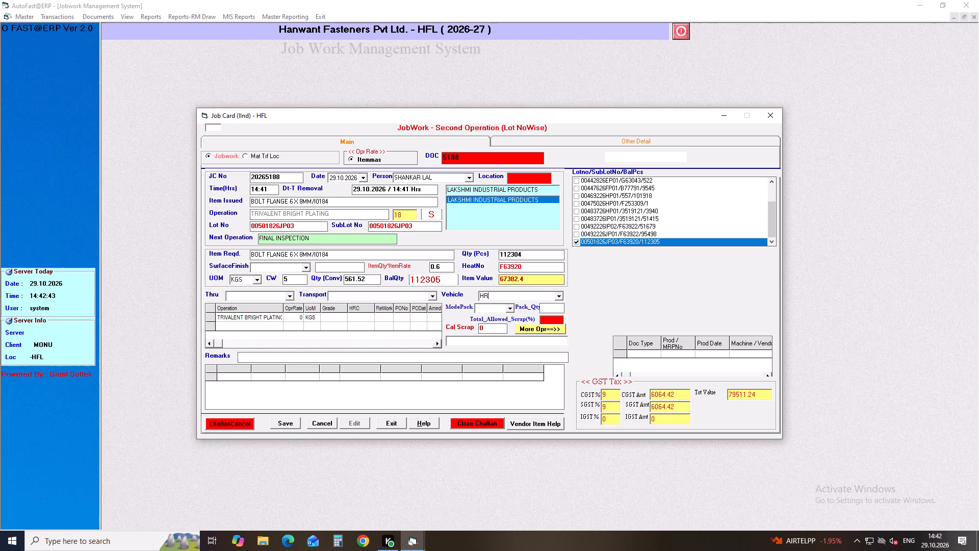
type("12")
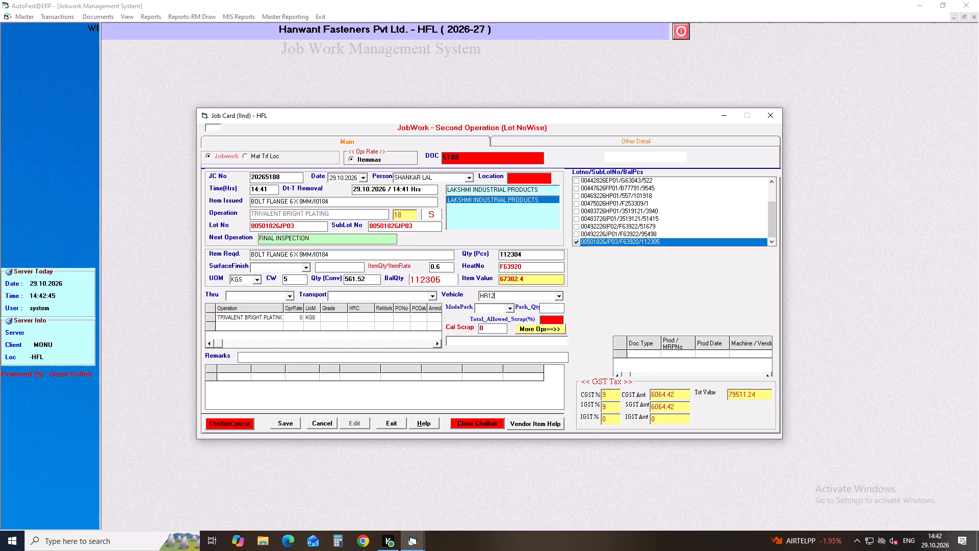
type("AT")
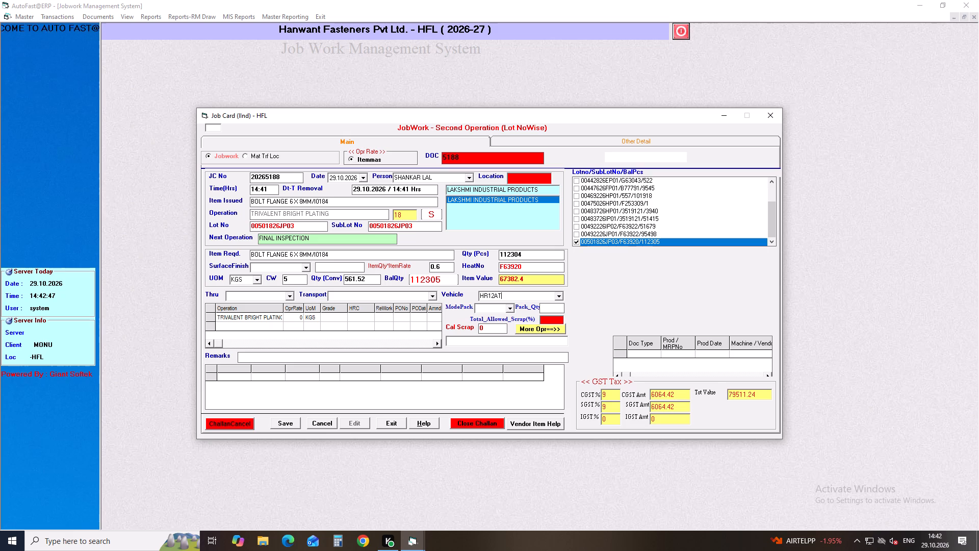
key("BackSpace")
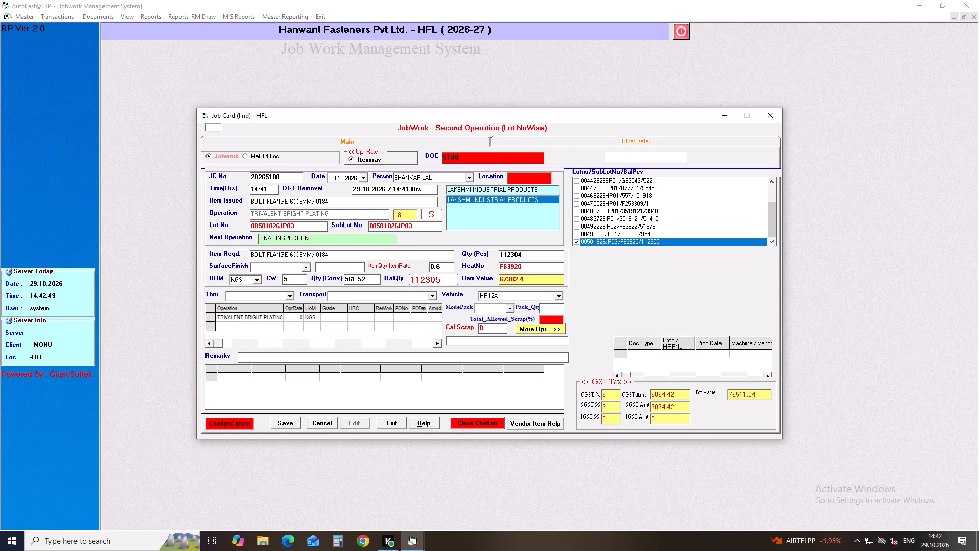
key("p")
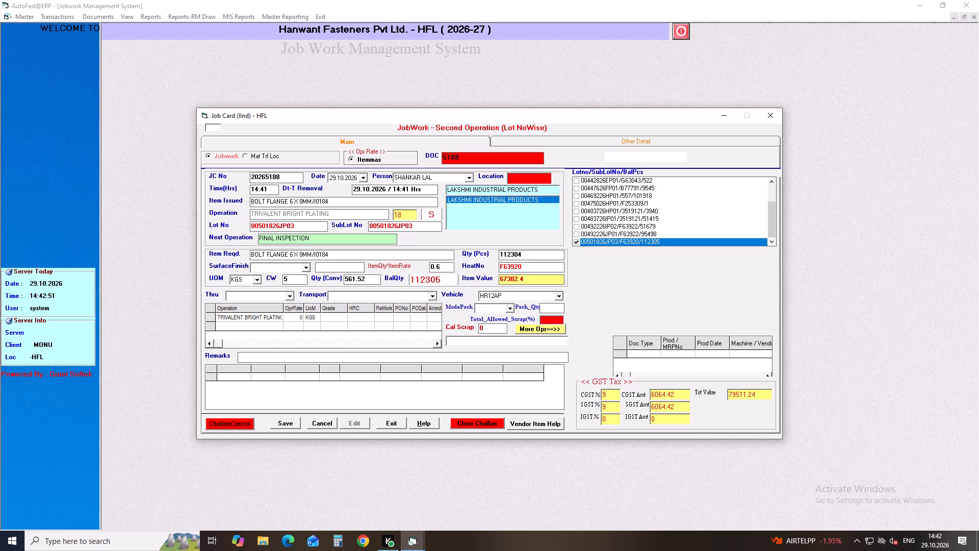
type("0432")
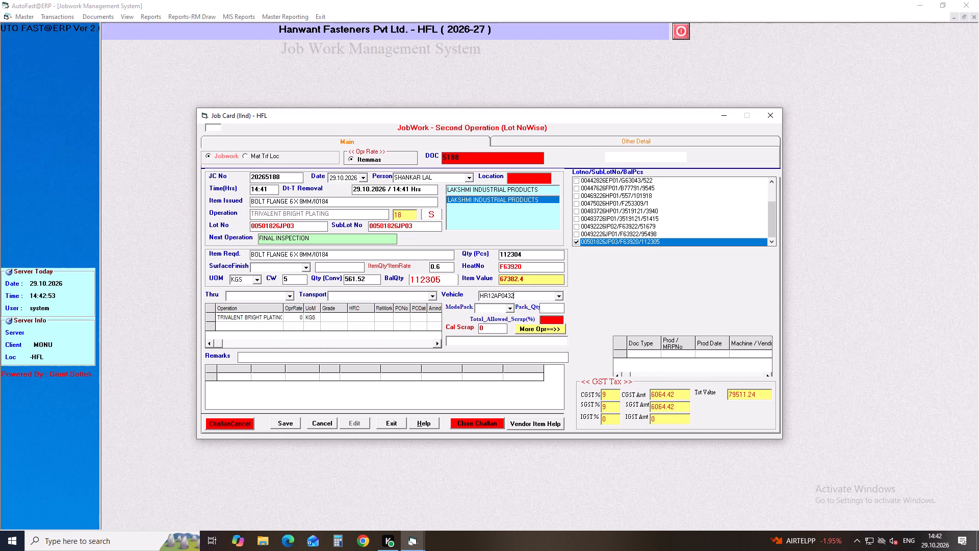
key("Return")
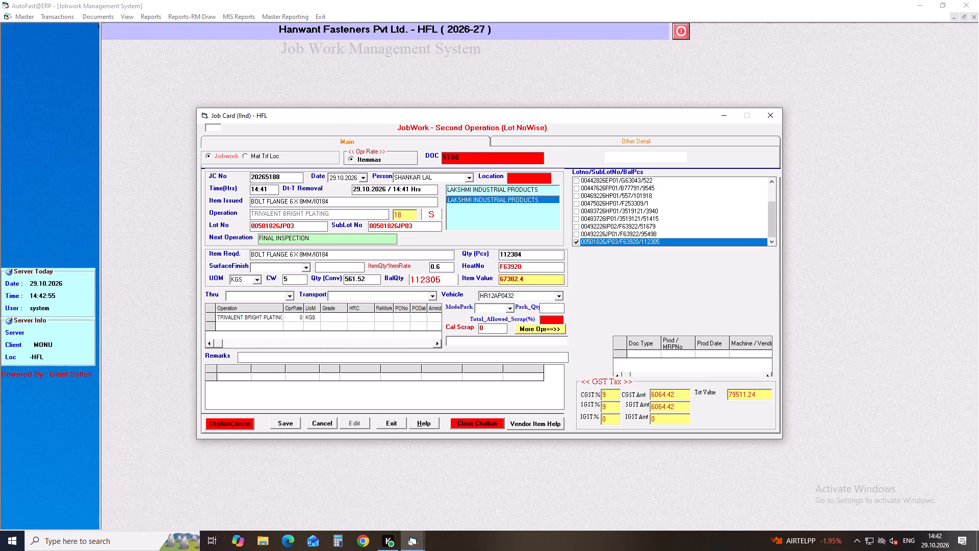
Set the packing mode to Tray with a pack quantity of 9, and save the job card.
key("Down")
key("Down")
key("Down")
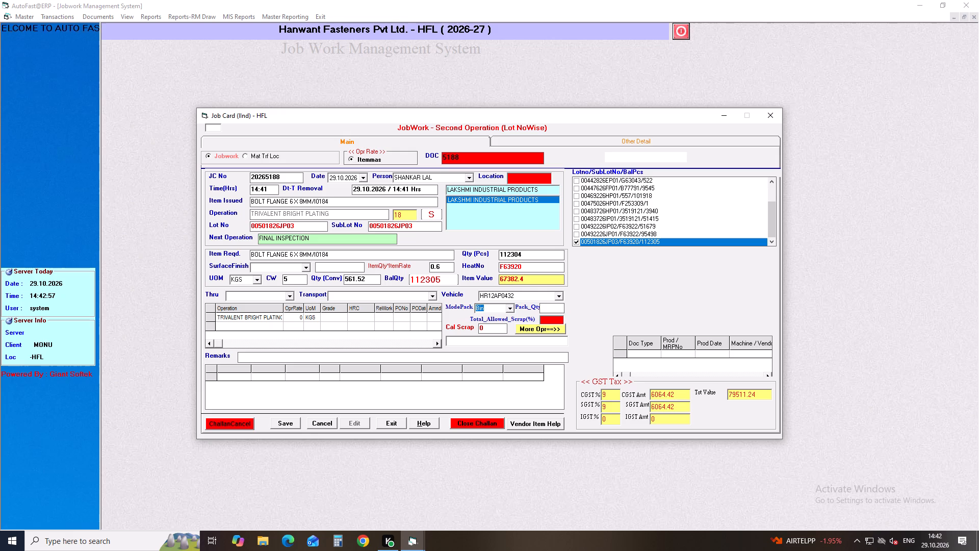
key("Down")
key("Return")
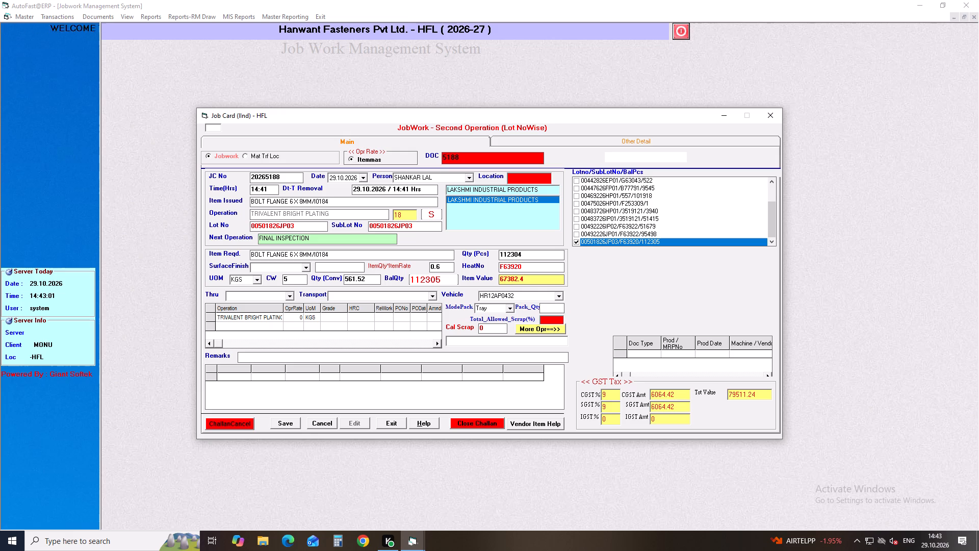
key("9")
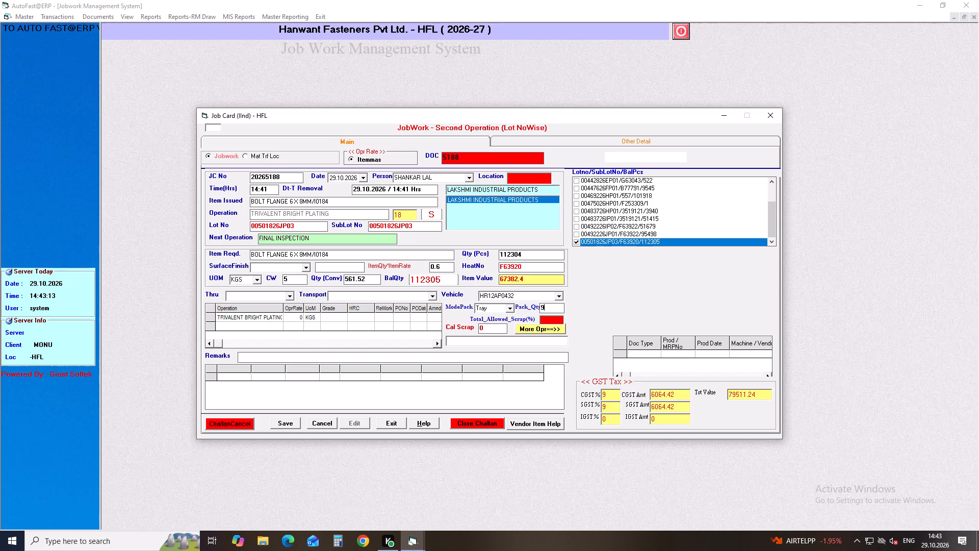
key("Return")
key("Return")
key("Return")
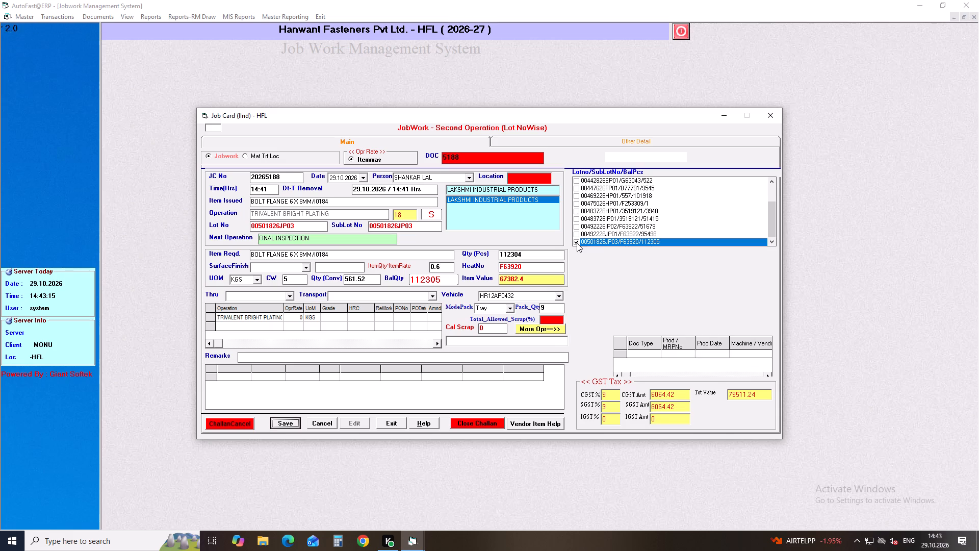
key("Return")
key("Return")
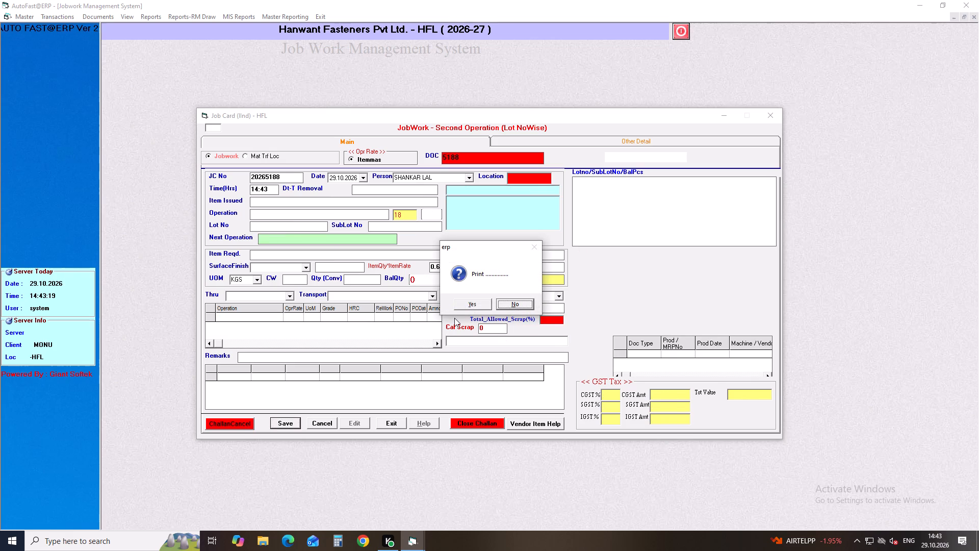
Print 4 copies of the vendor challan for job card 20265188, and close the print window.
left_click(468, 304)
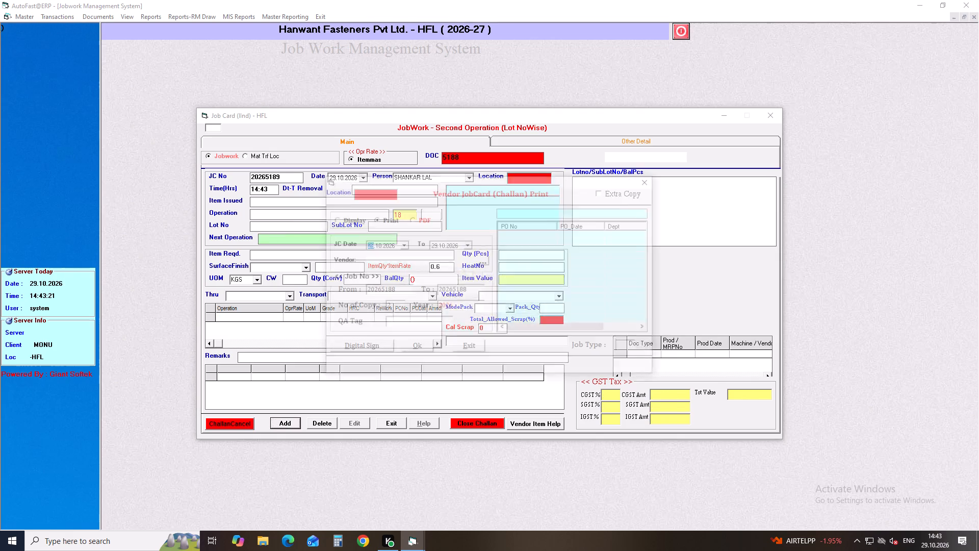
left_click(390, 308)
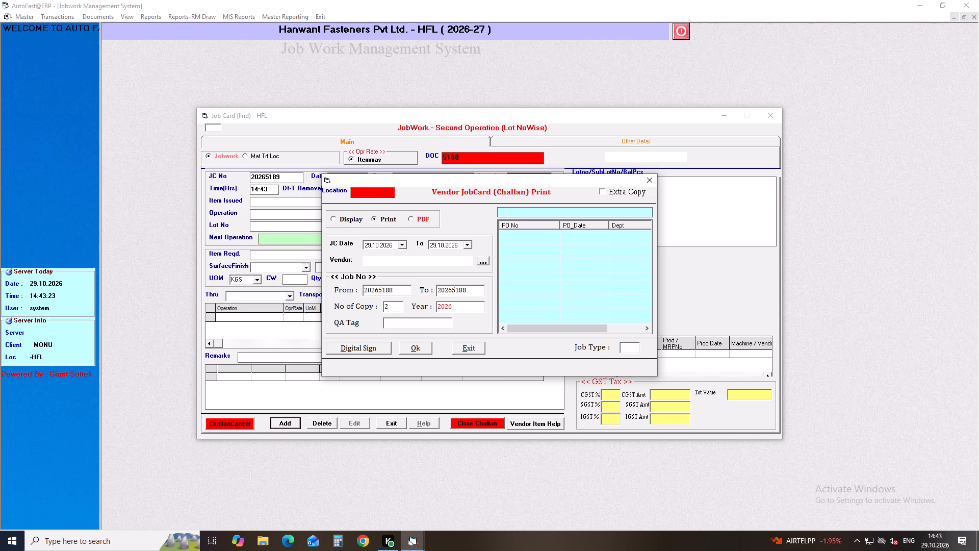
key("BackSpace")
key("4")
key("Return")
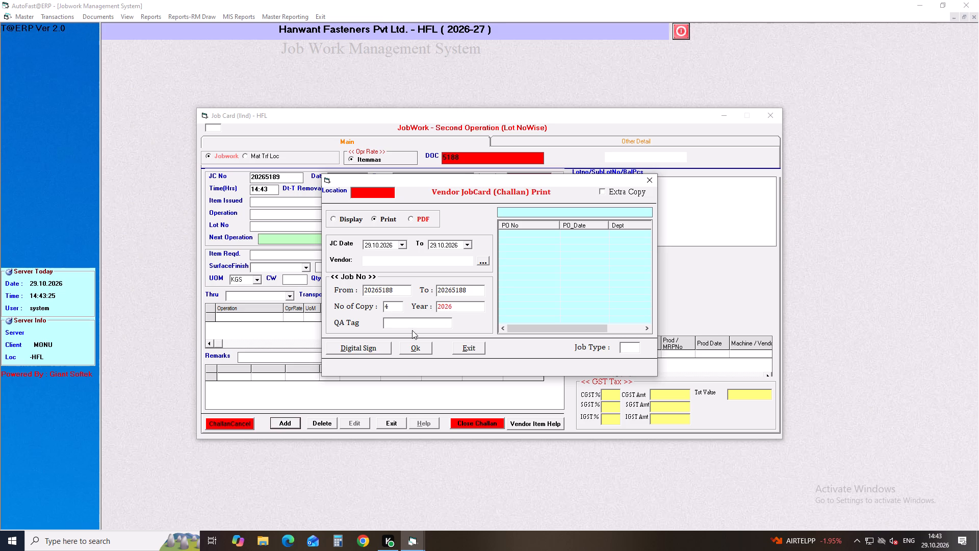
left_click(411, 352)
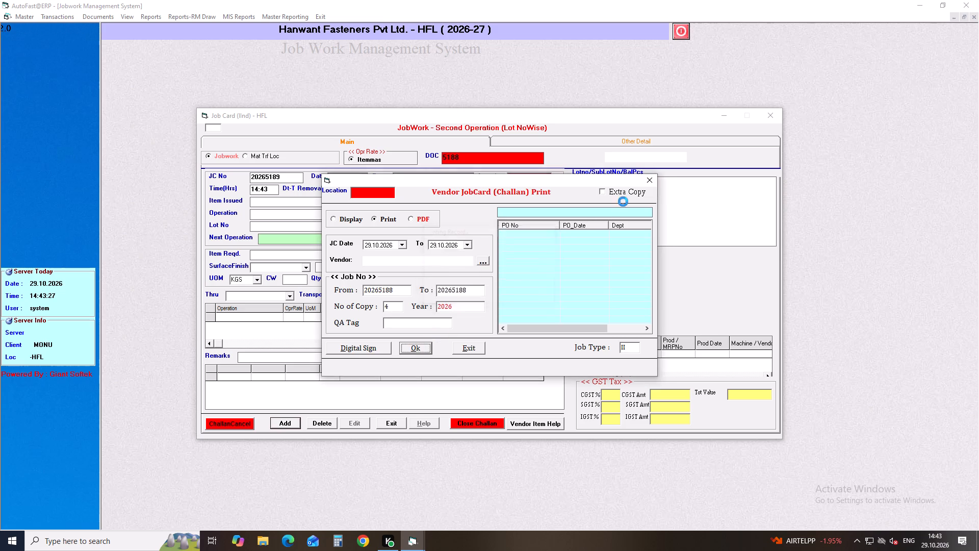
left_click(650, 181)
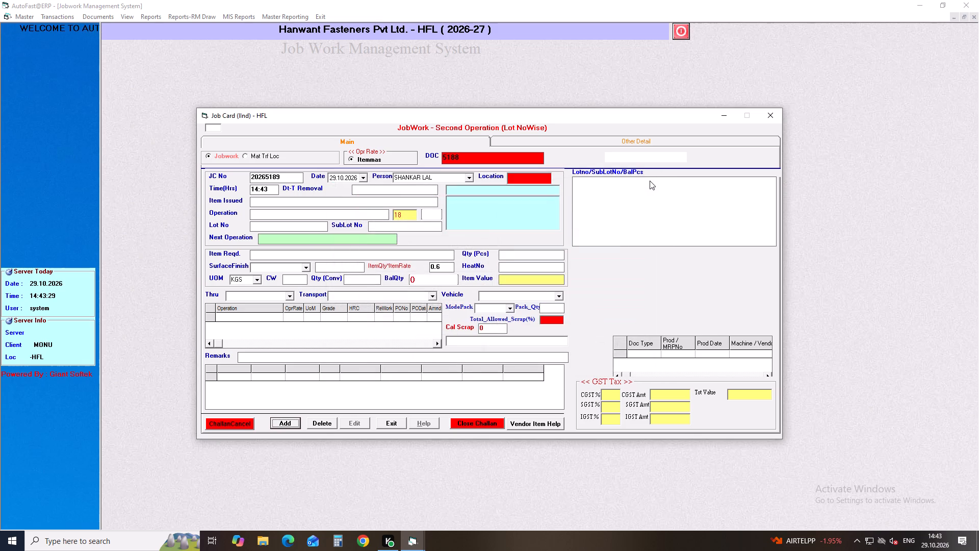
Start a new second-operation job card, keeping the default date, person and removal time.
key("Return")
key("Return")
key("Return")
key("Return")
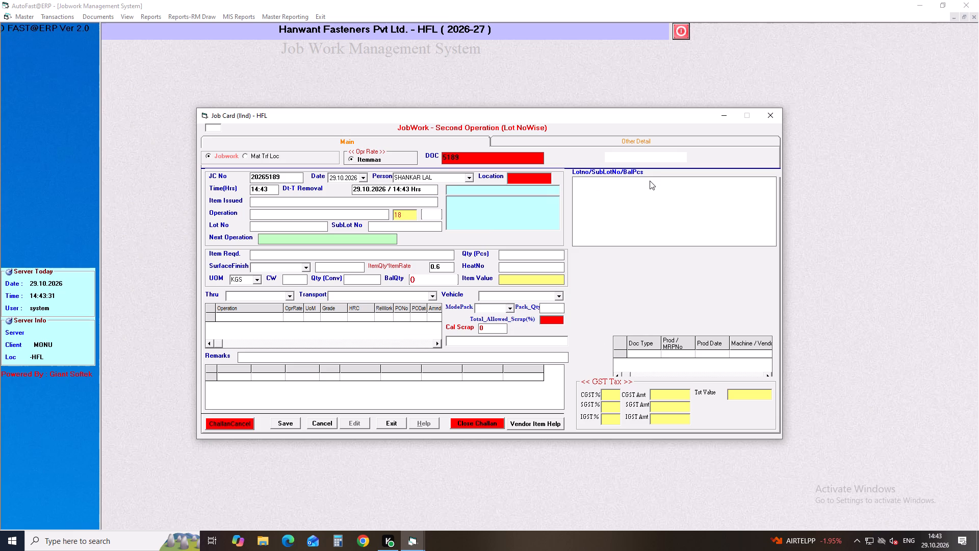
key("Return")
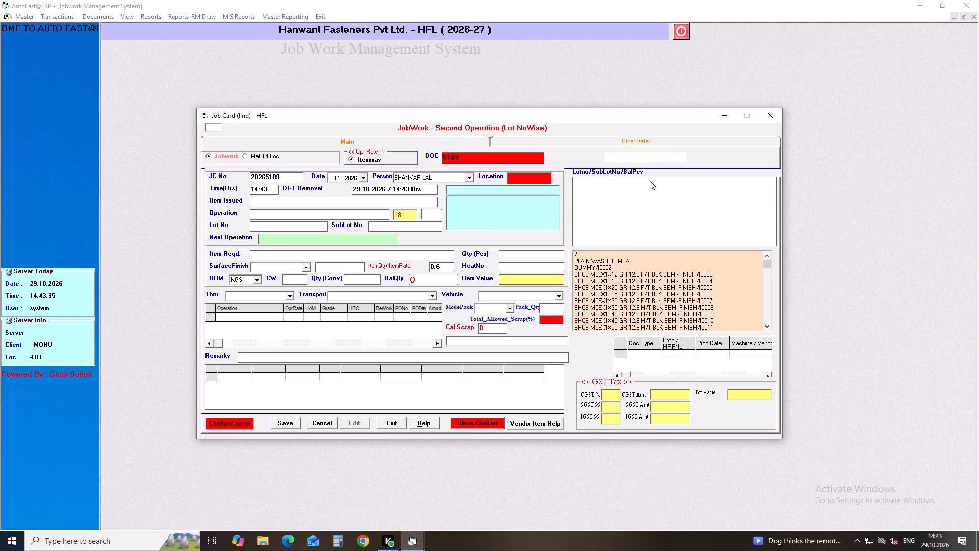
Choose BOLT FLANGE 6 X 8MM/I0184 as both the item issued and the item required.
type("BOLT")
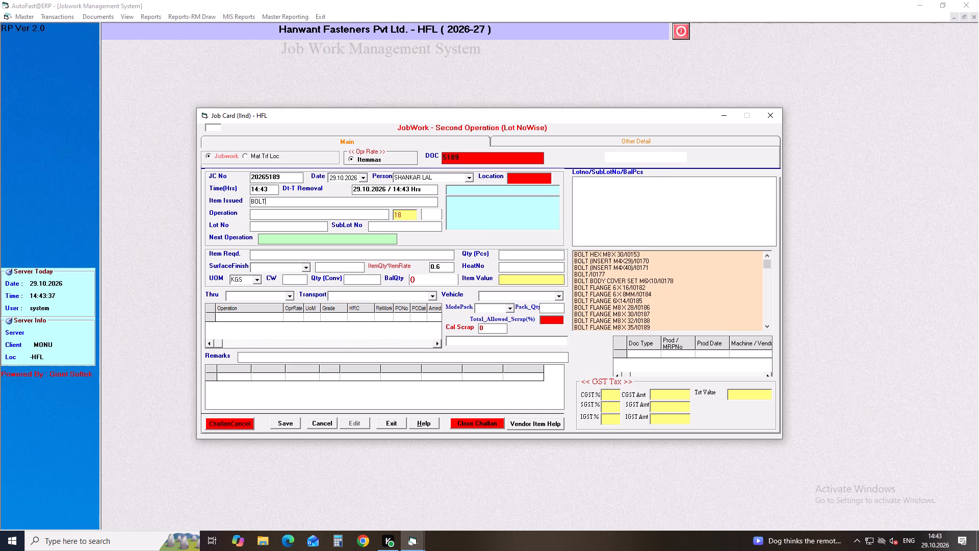
key("space")
type("FLA")
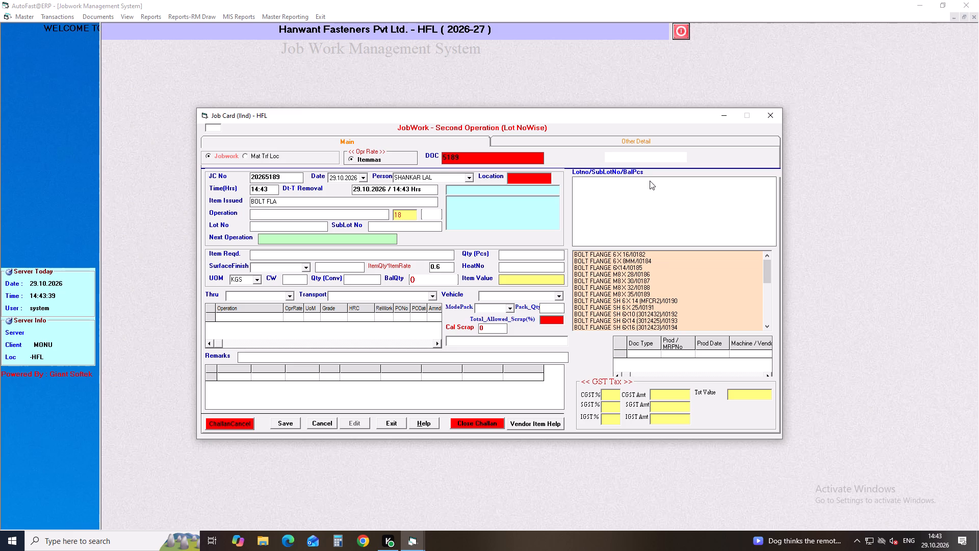
key("Down")
key("Down")
key("Down")
key("Return")
key("Return")
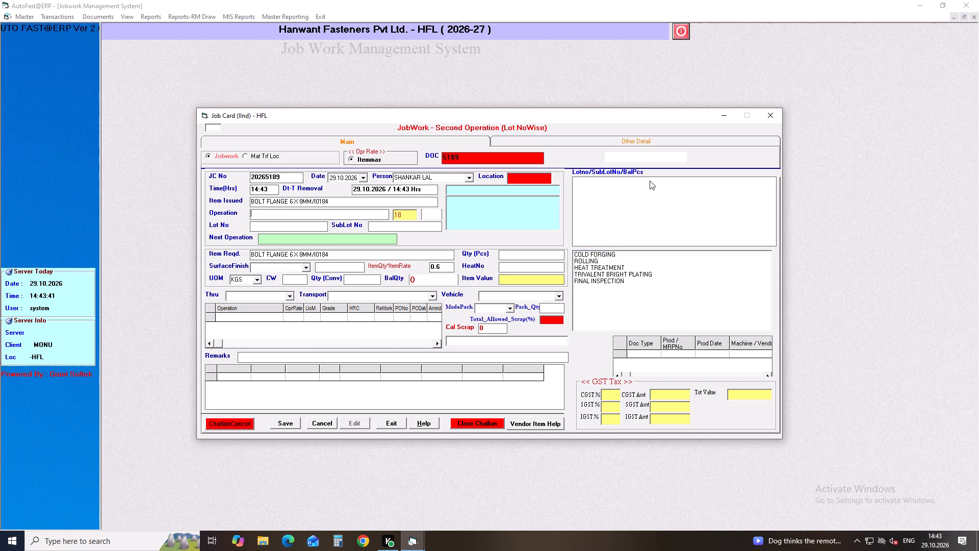
Set the job card's operation to TRIVALENT BRIGHT PLATING and its vendor to LAKSHMI INDUSTRIAL PRODUCTS.
key("Down")
key("Down")
key("Down")
key("Down")
key("Down")
key("Return")
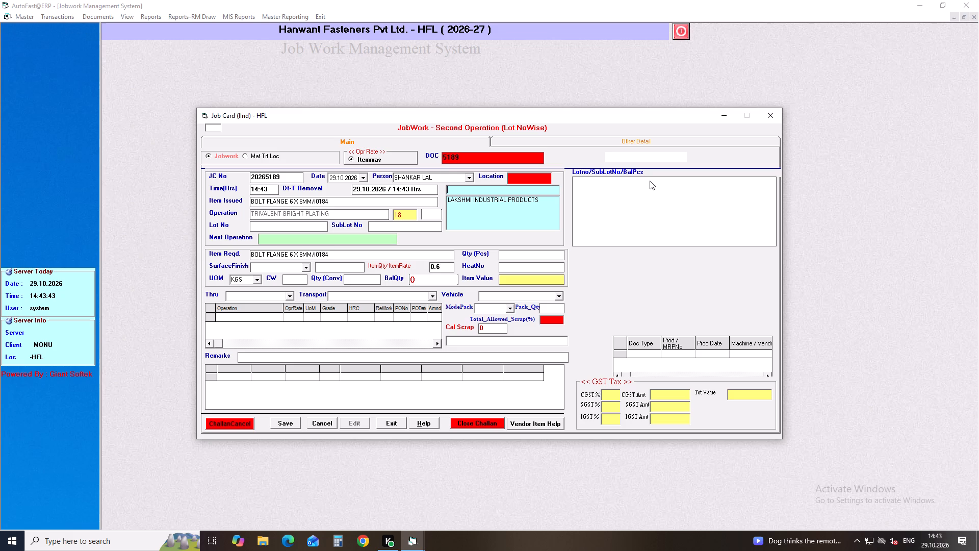
key("Down")
key("Return")
key("Return")
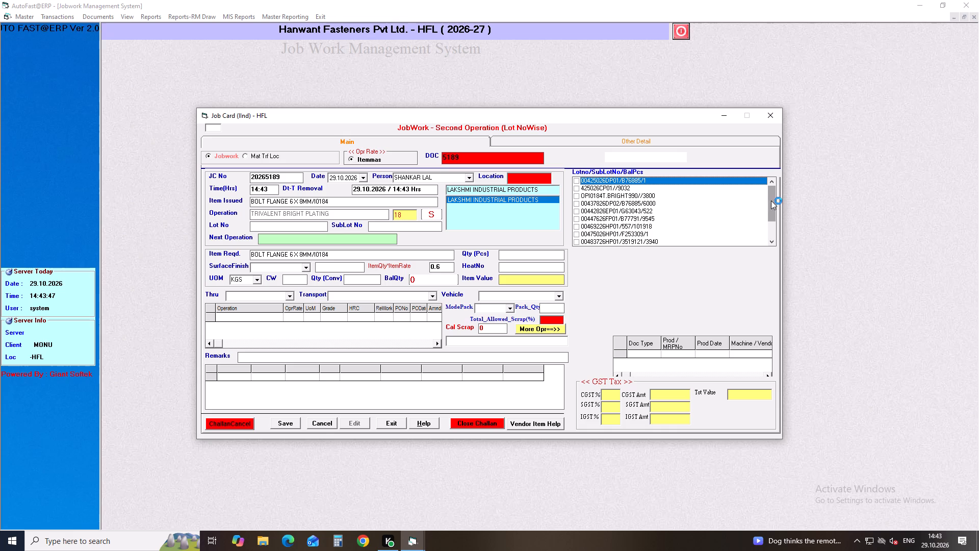
Issue the full balance of lot 00492226JP01 in KGS, accepting the calculated converted quantity.
left_click_drag(771, 201, 769, 253)
left_click(575, 233)
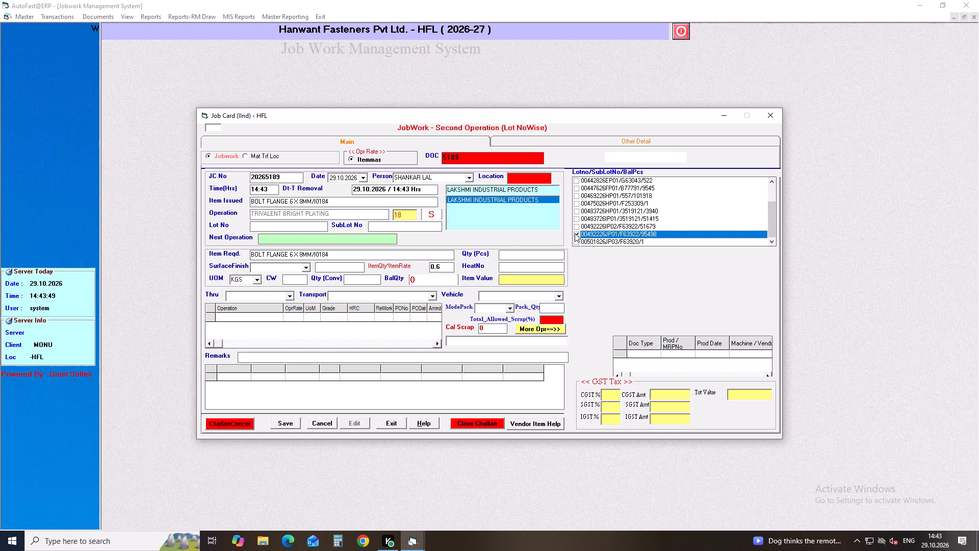
key("Return")
key("Return")
key("Return")
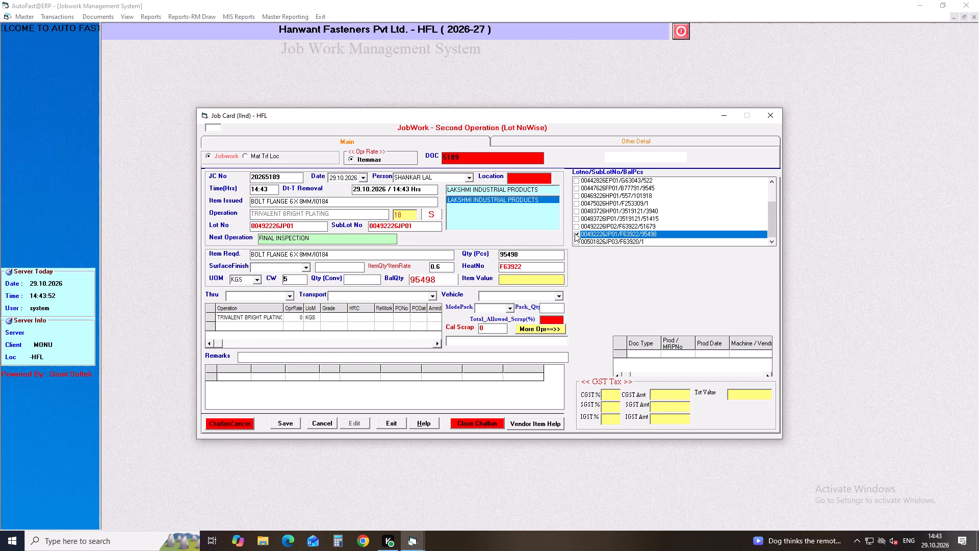
key("Return")
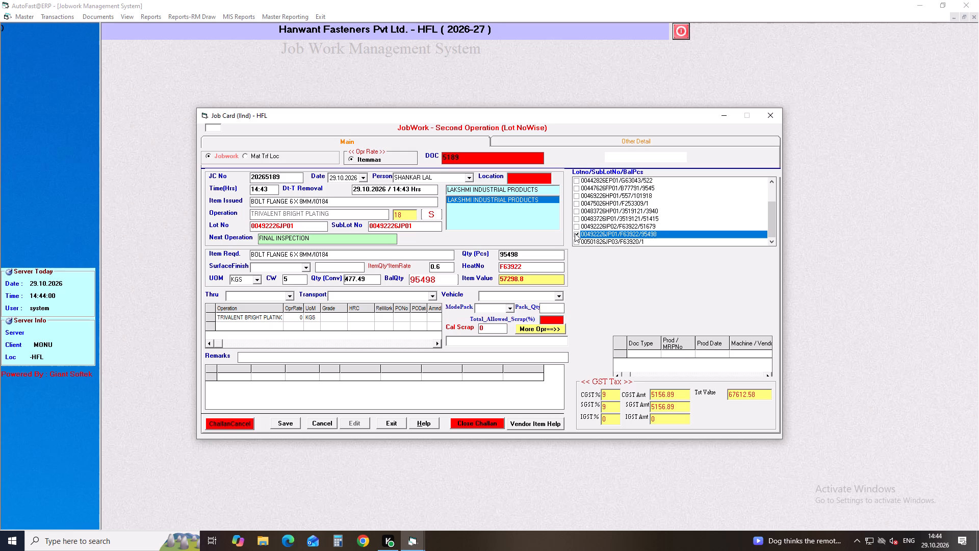
key("Return")
key("Return")
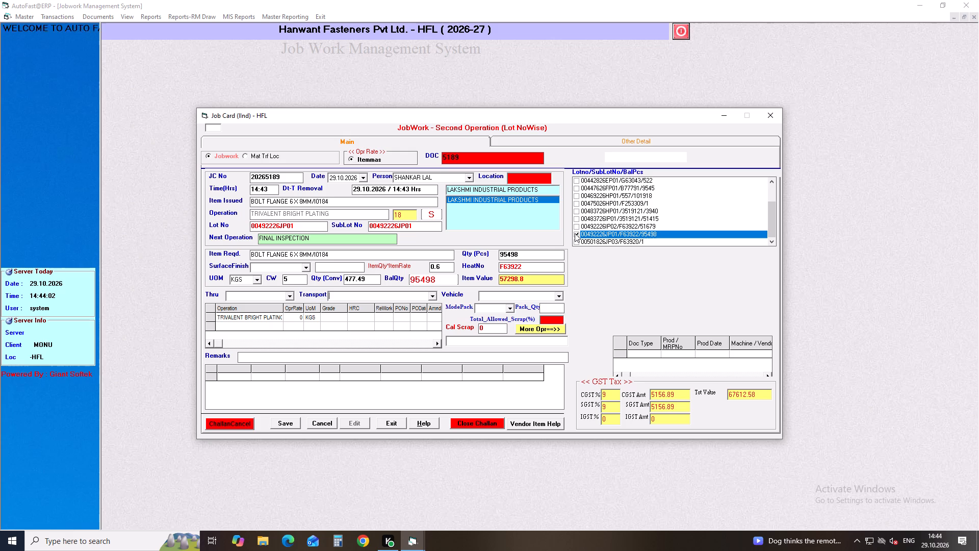
key("Return")
key("Down")
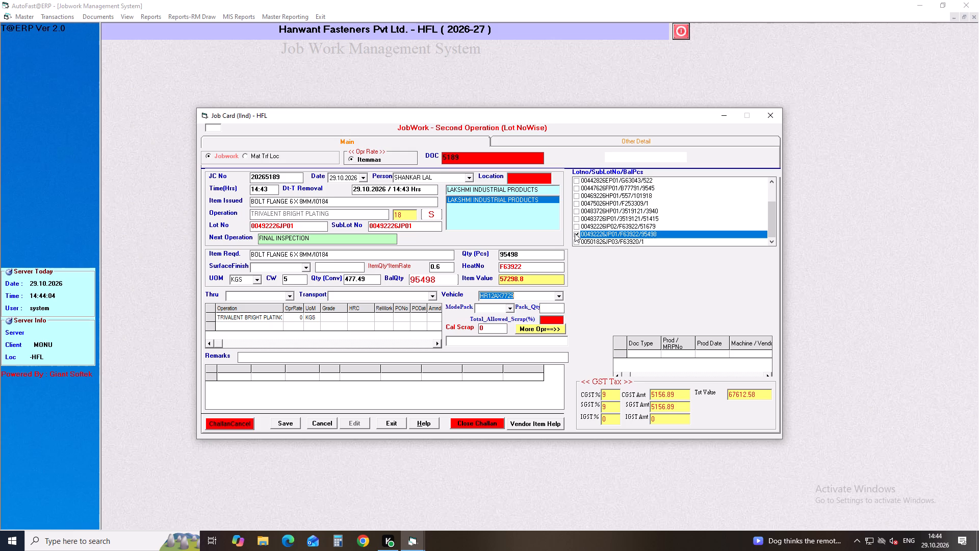
key("BackSpace")
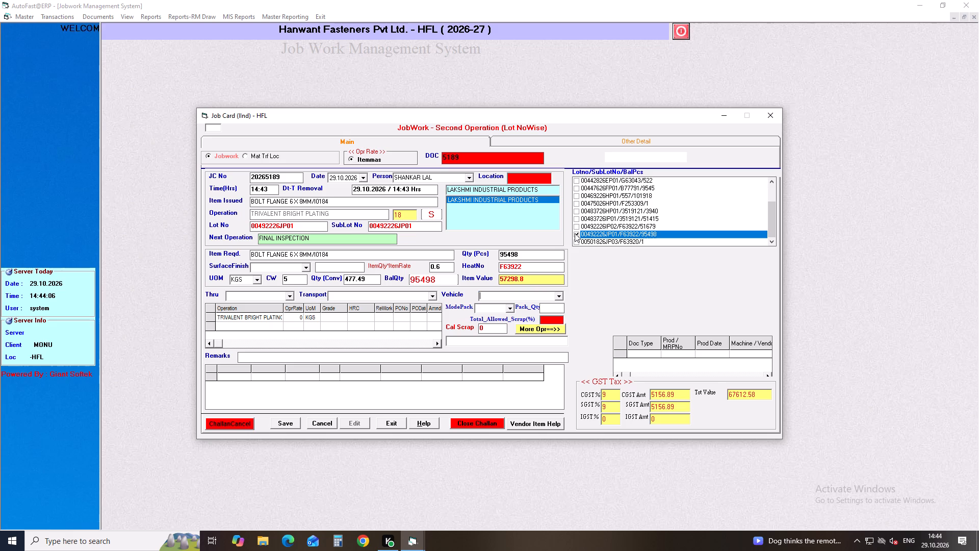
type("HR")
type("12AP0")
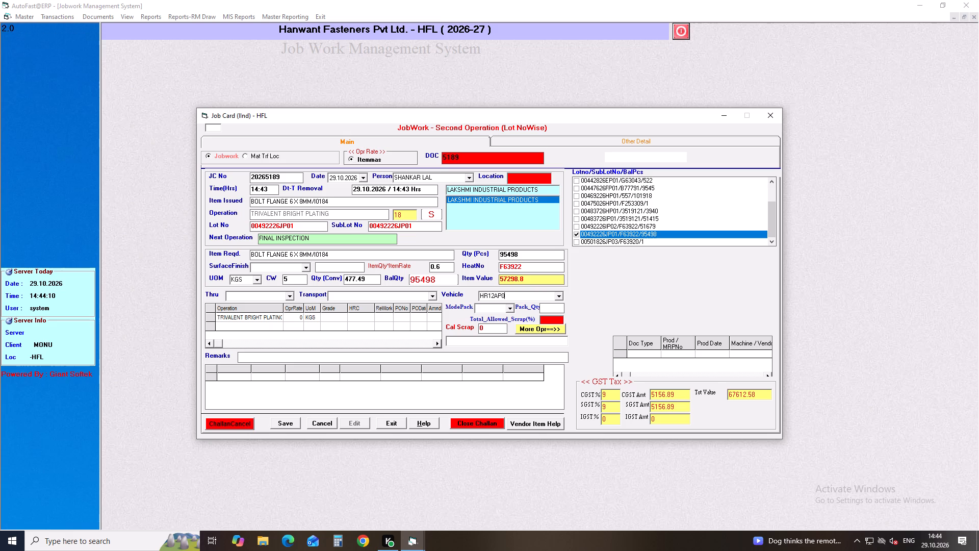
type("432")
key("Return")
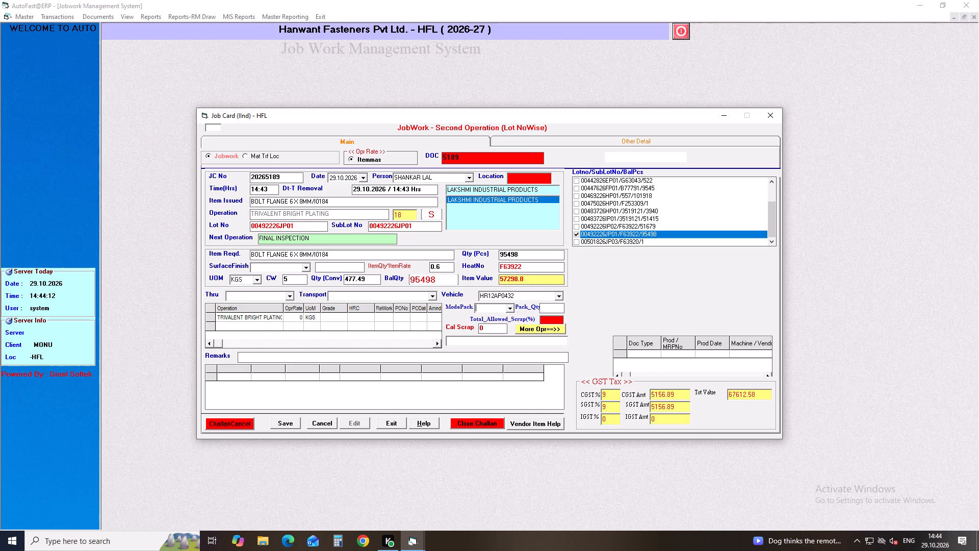
Set the packing mode to Tray with a pack quantity of 8 and save the job card.
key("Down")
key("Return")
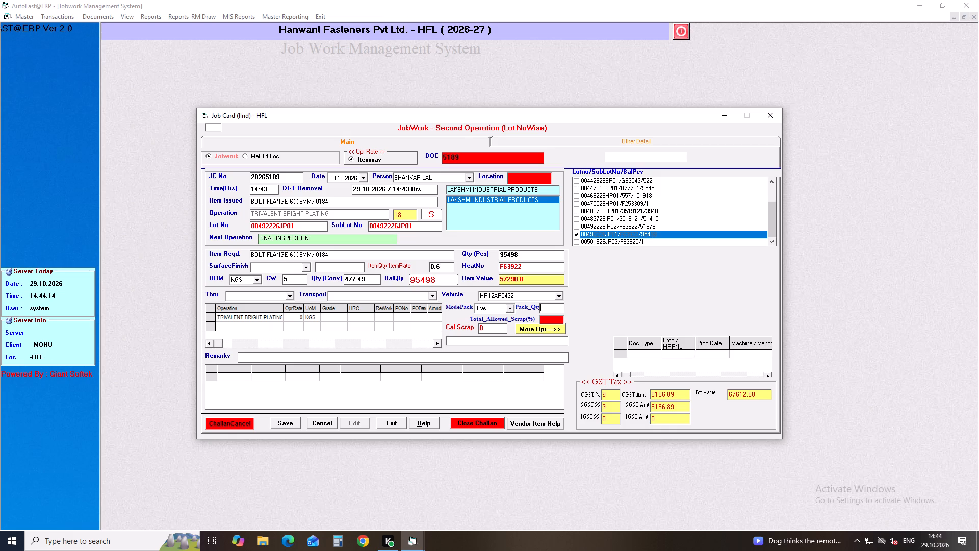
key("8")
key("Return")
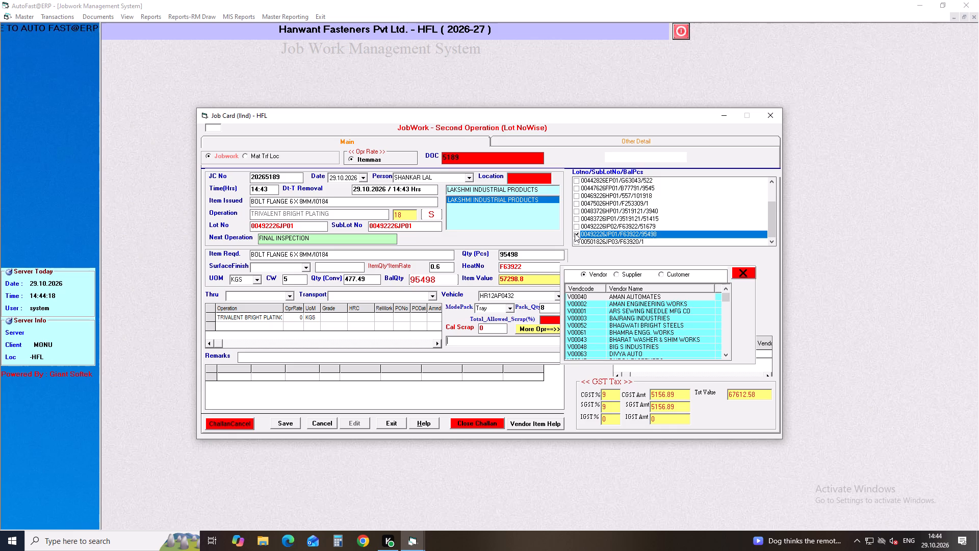
left_click(287, 422)
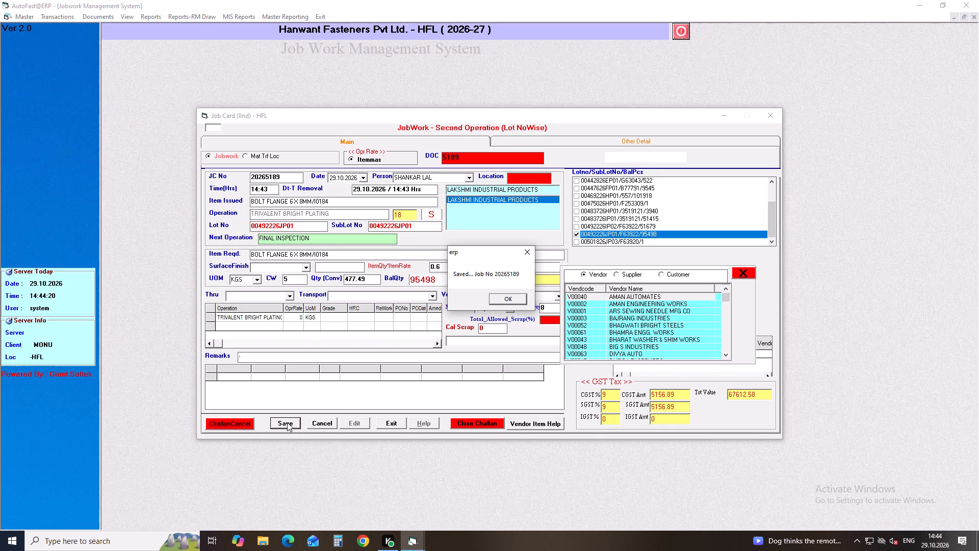
left_click(504, 297)
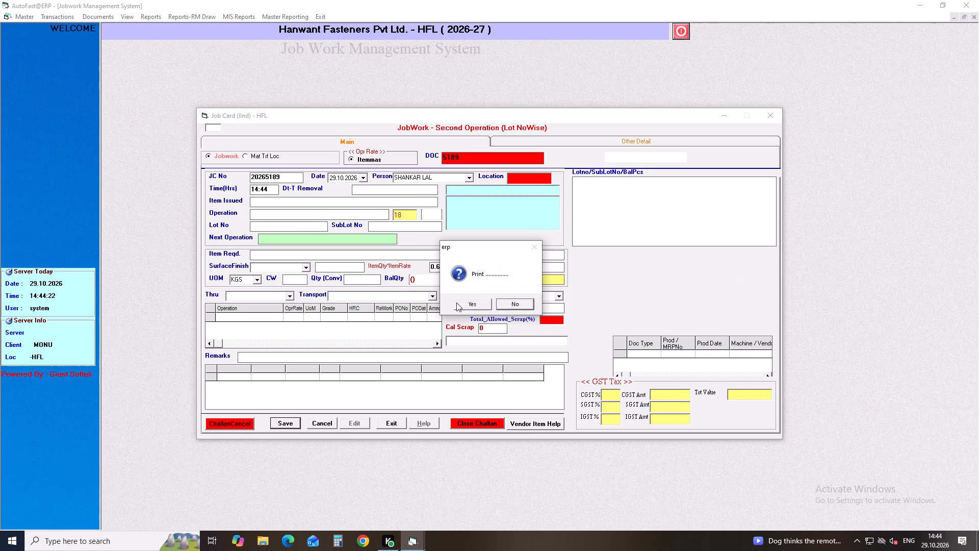
Print 4 copies of the vendor challan for job card 20265189 and close the print window.
left_click(469, 303)
left_click(393, 310)
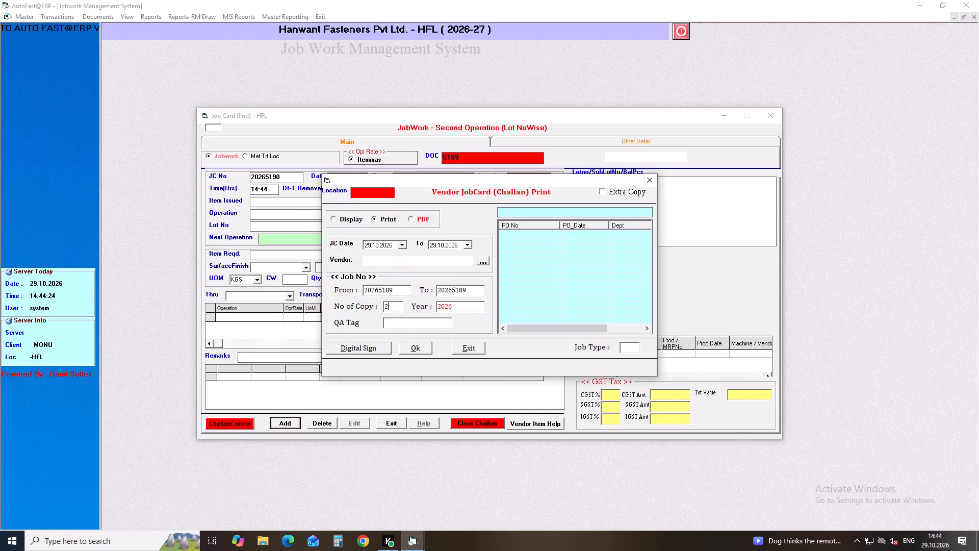
key("BackSpace")
key("4")
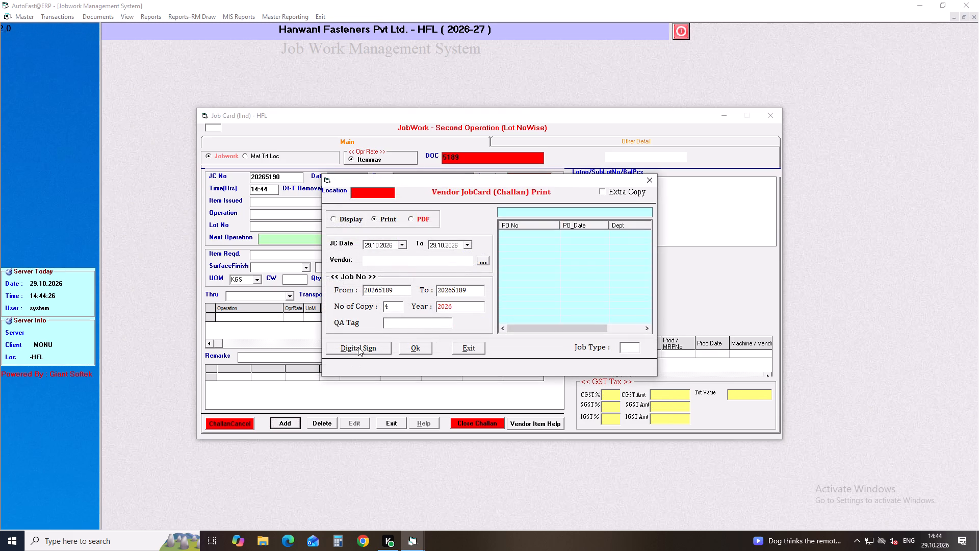
left_click(415, 350)
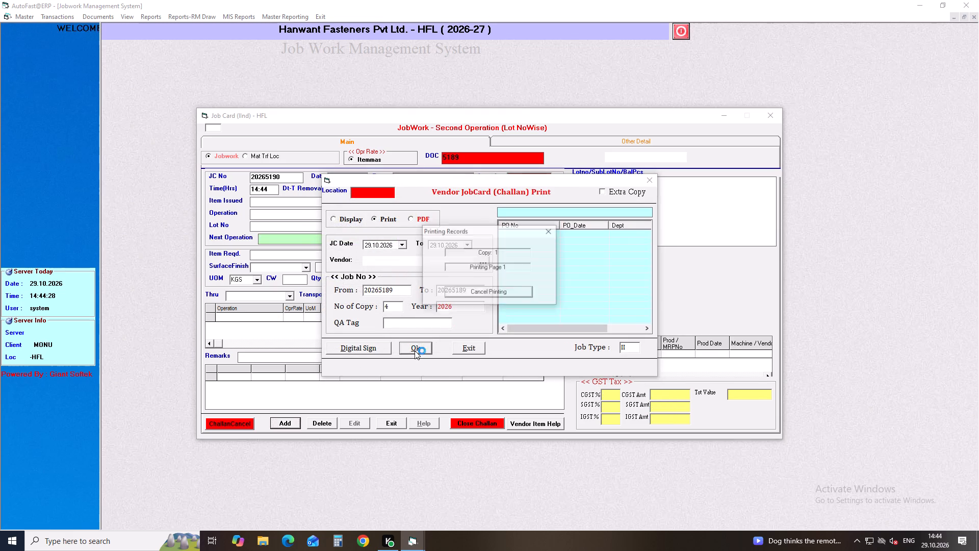
left_click(650, 179)
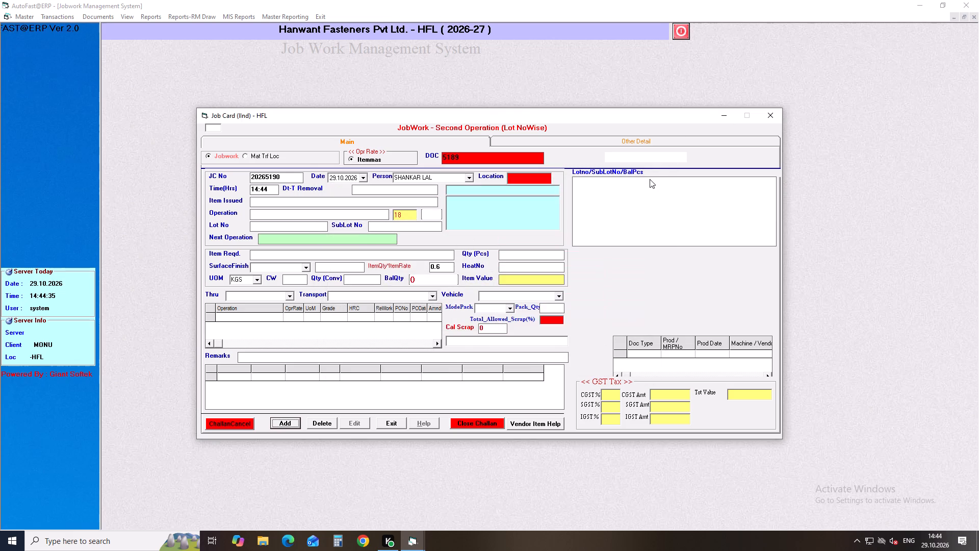
Start a new job card with BOLT FLANGE 6 X 8MM/I0184 as both the item issued and the item required.
key("Return")
key("Return")
key("Return")
key("Return")
key("Return")
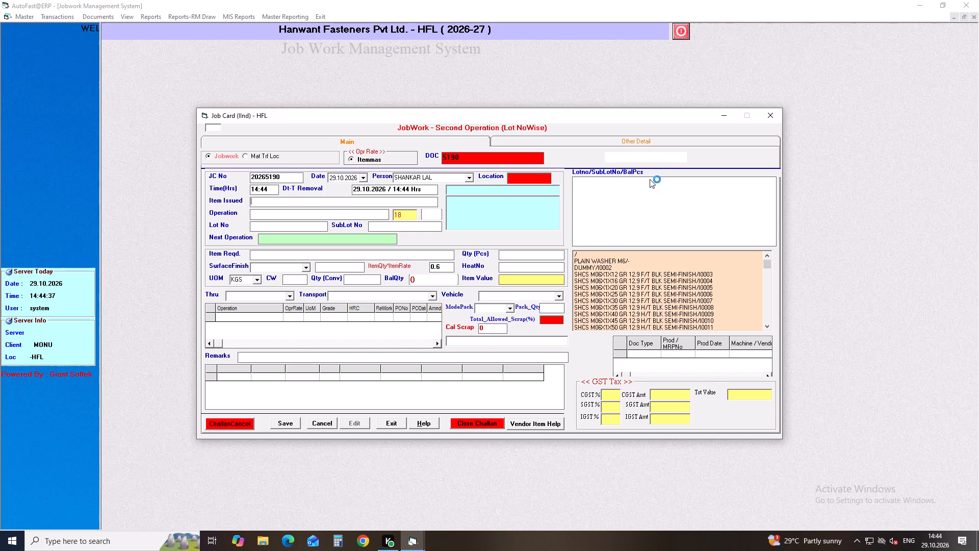
type("BOLT")
key("space")
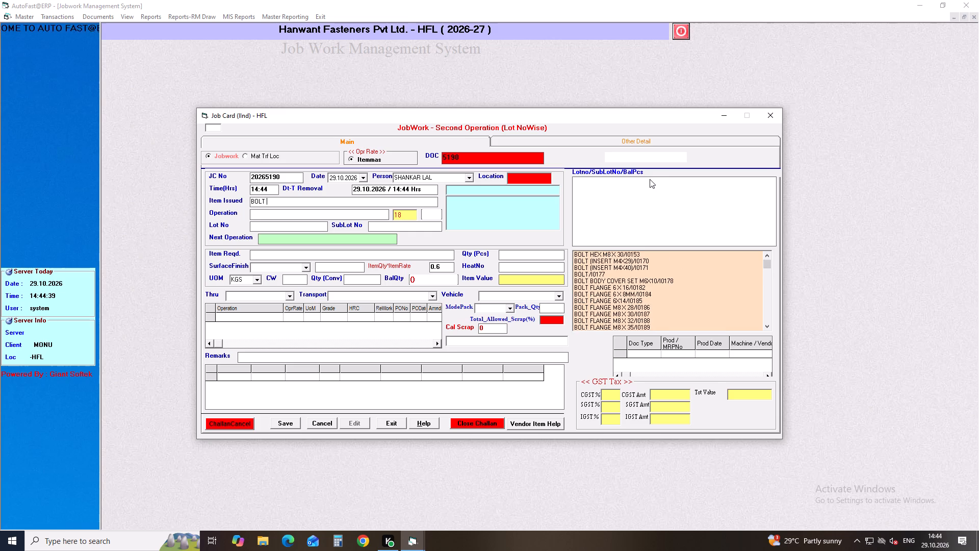
type("FL")
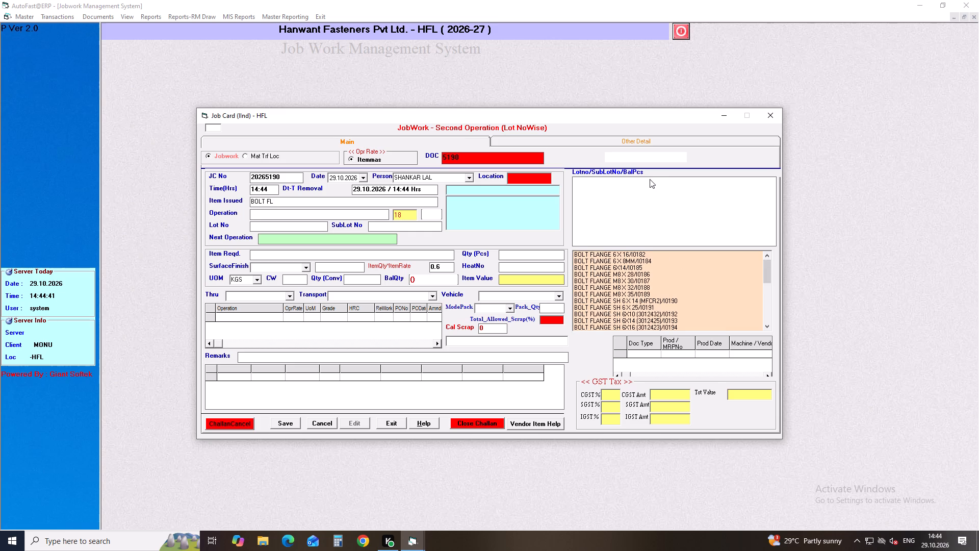
key("Down")
key("Down")
key("Down")
key("Down")
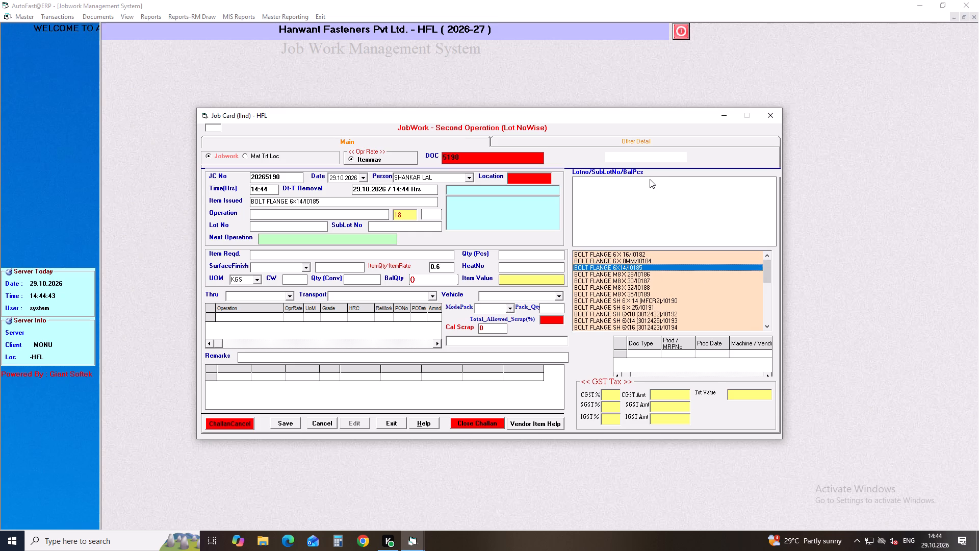
key("Up")
key("Return")
key("Return")
Set the job card's operation to TRIVALENT BRIGHT PLATING and its vendor to LAKSHMI INDUSTRIAL PRODUCTS.
key("Down")
key("Down")
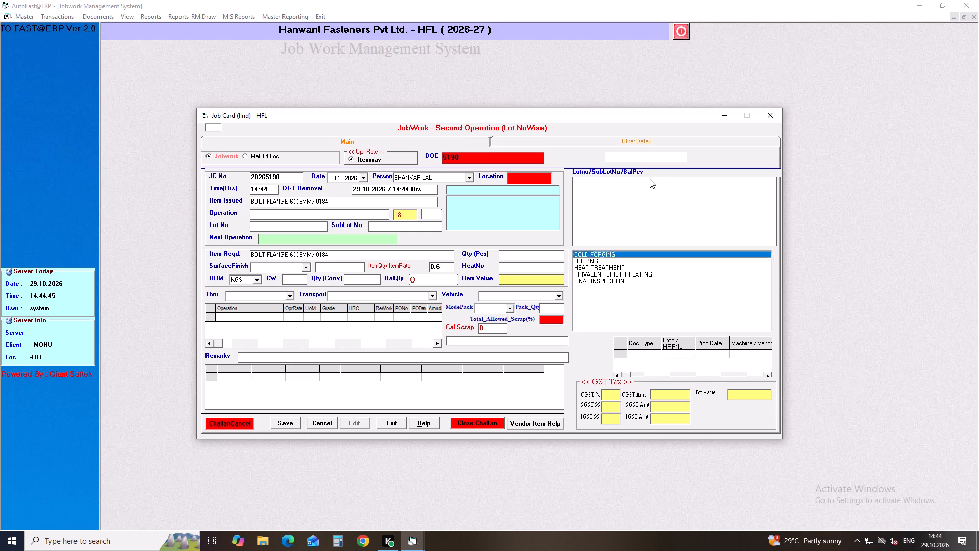
key("Down")
key("Down")
key("Down")
key("Return")
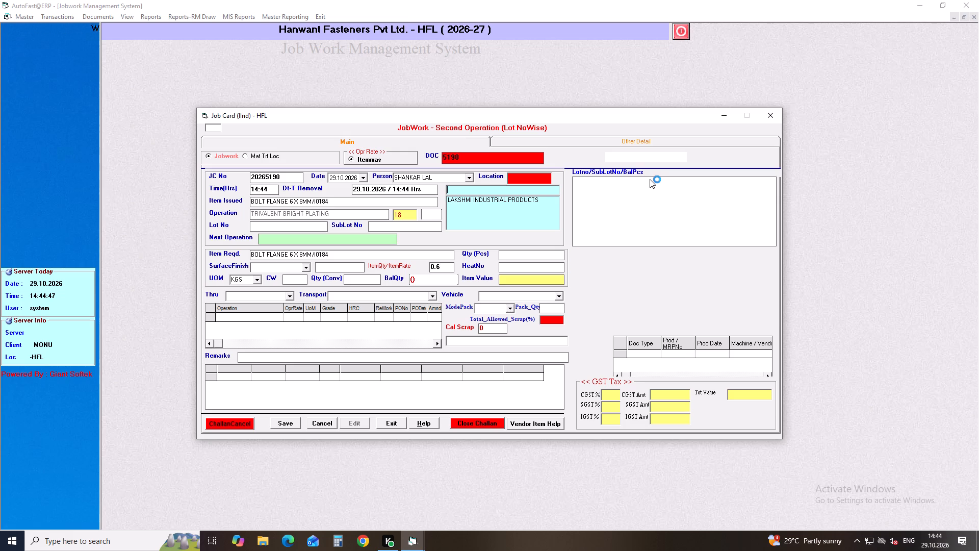
key("Down")
key("Down")
key("Return")
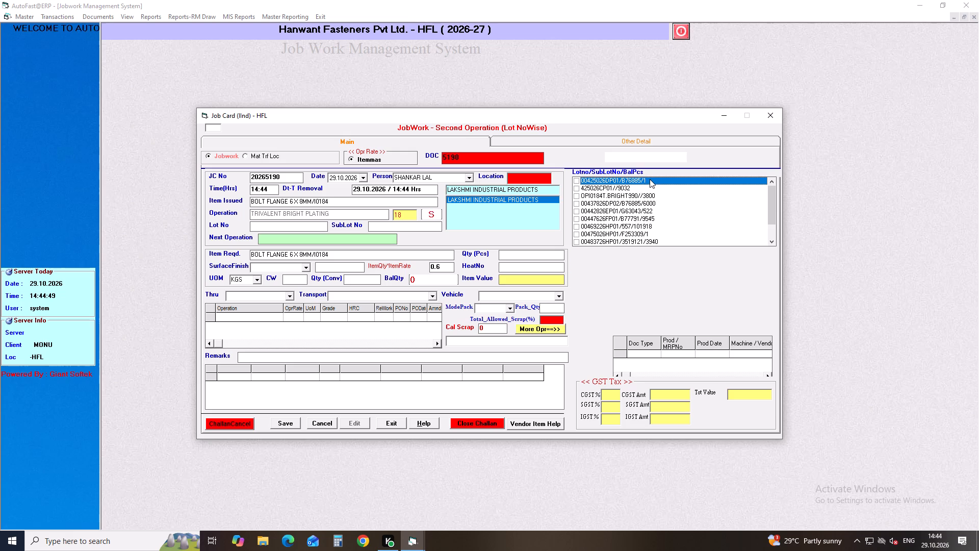
Issue the full balance of lot 00492226IP02 in KGS, accepting the calculated converted quantity.
left_click(774, 244)
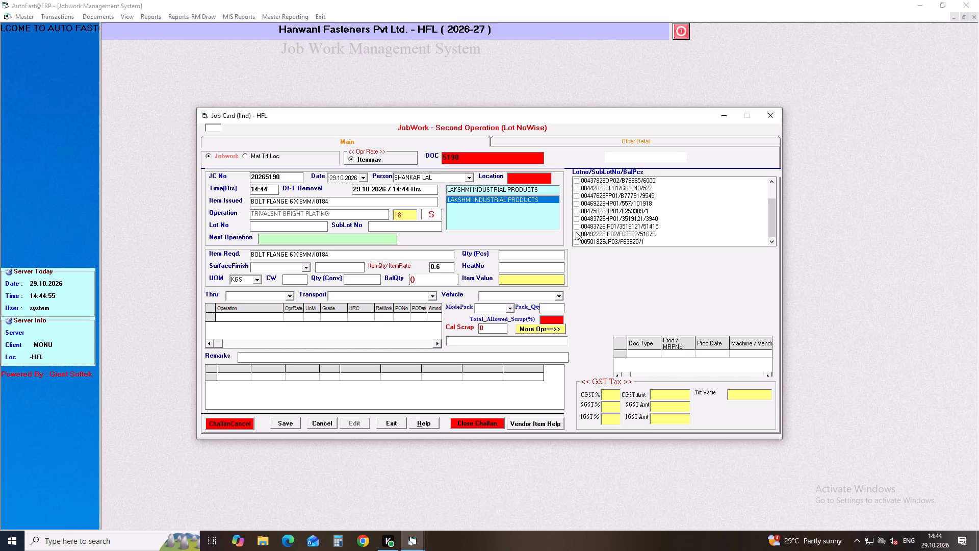
left_click(575, 232)
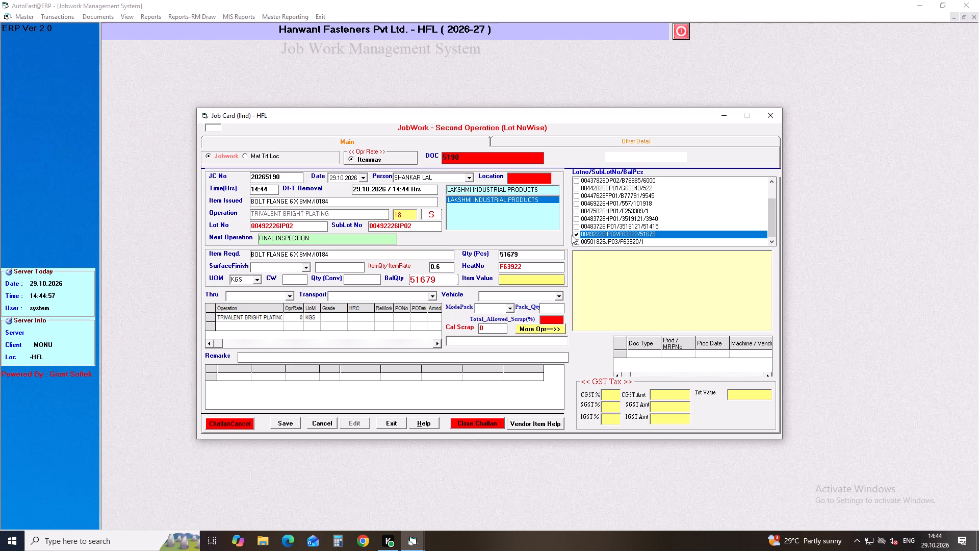
key("Return")
key("Return")
key("Return")
key("Return")
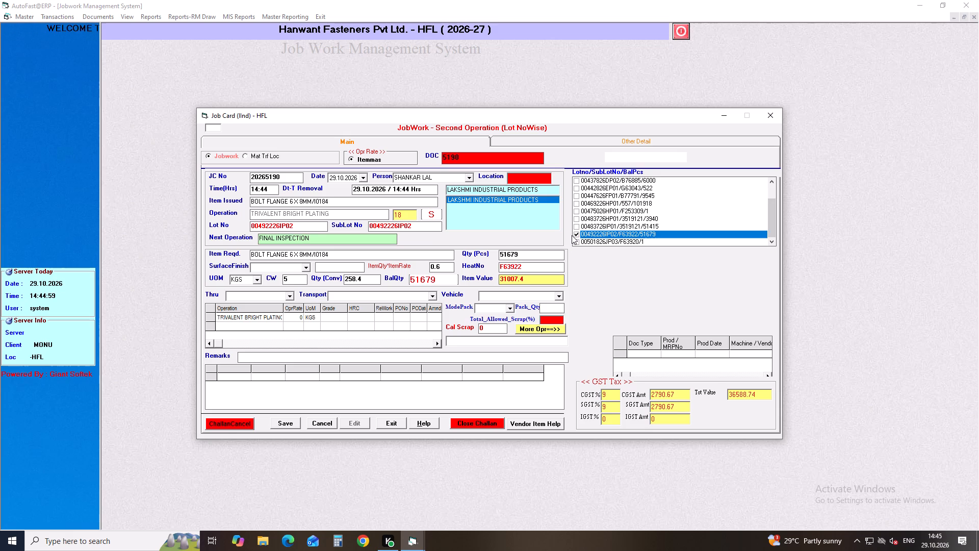
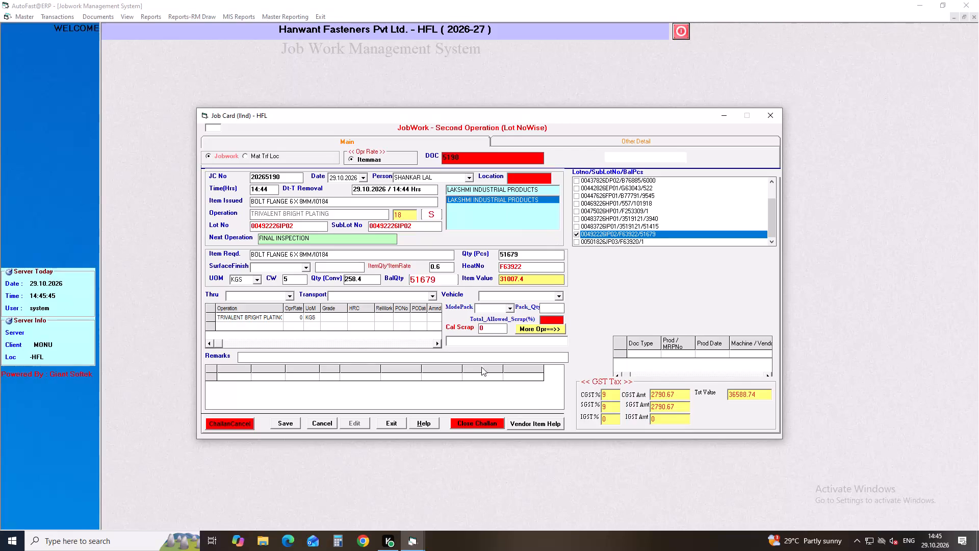
Set the job card's converted quantity to 140 KGS.
left_click_drag(369, 279, 320, 280)
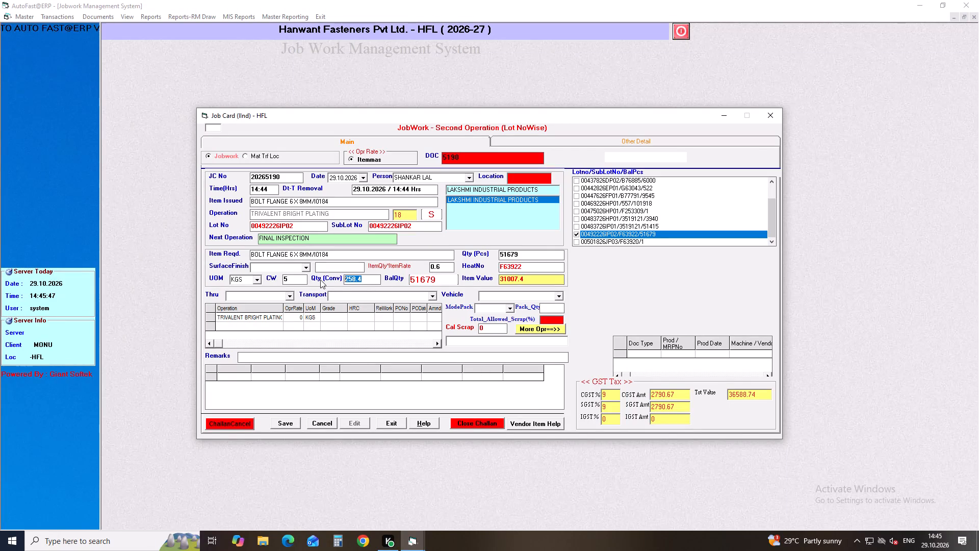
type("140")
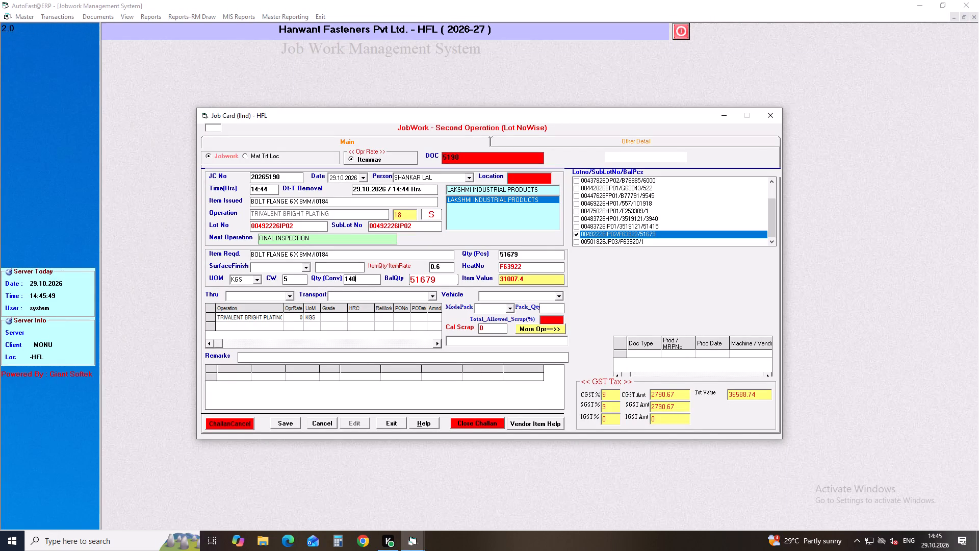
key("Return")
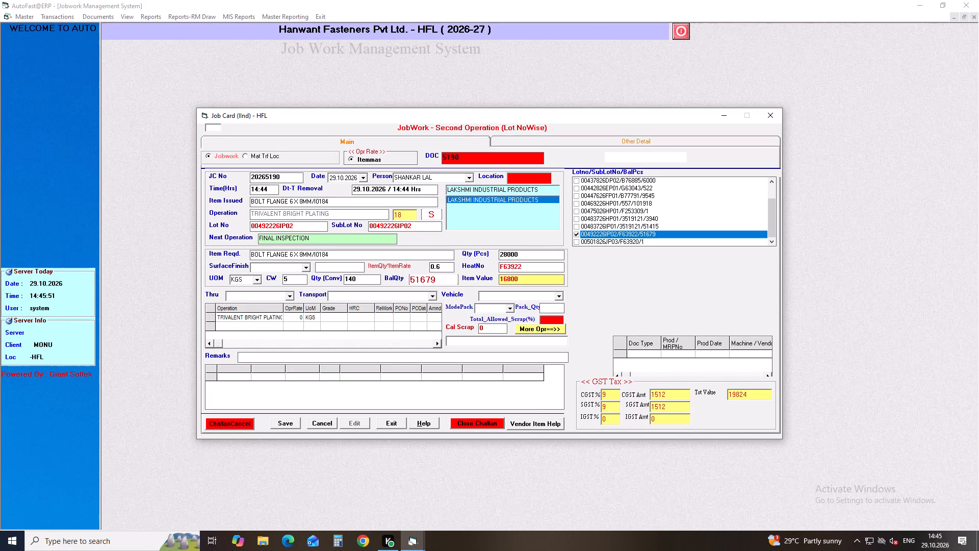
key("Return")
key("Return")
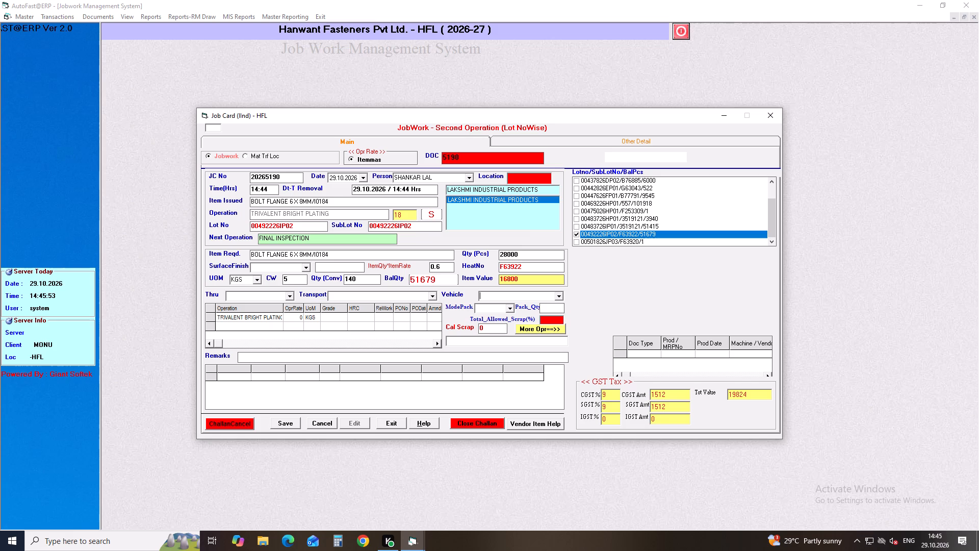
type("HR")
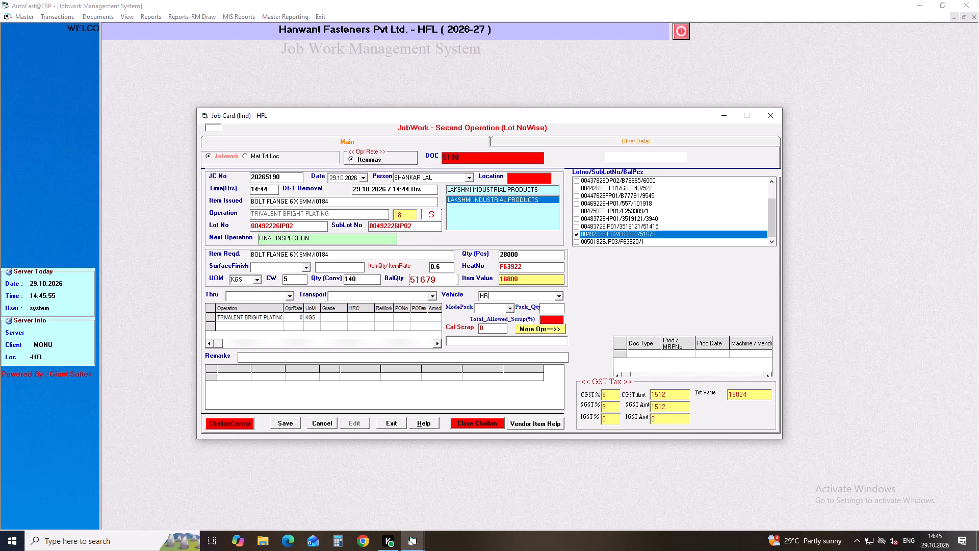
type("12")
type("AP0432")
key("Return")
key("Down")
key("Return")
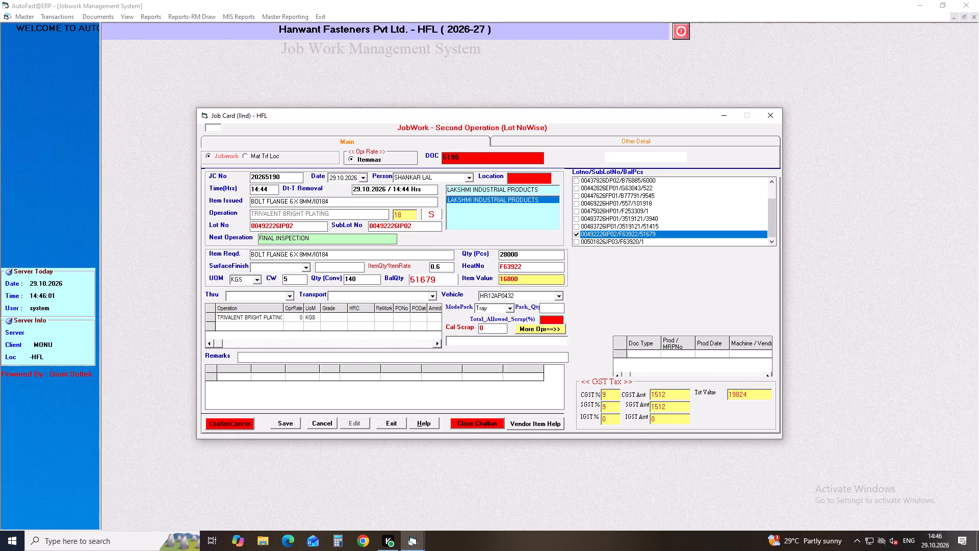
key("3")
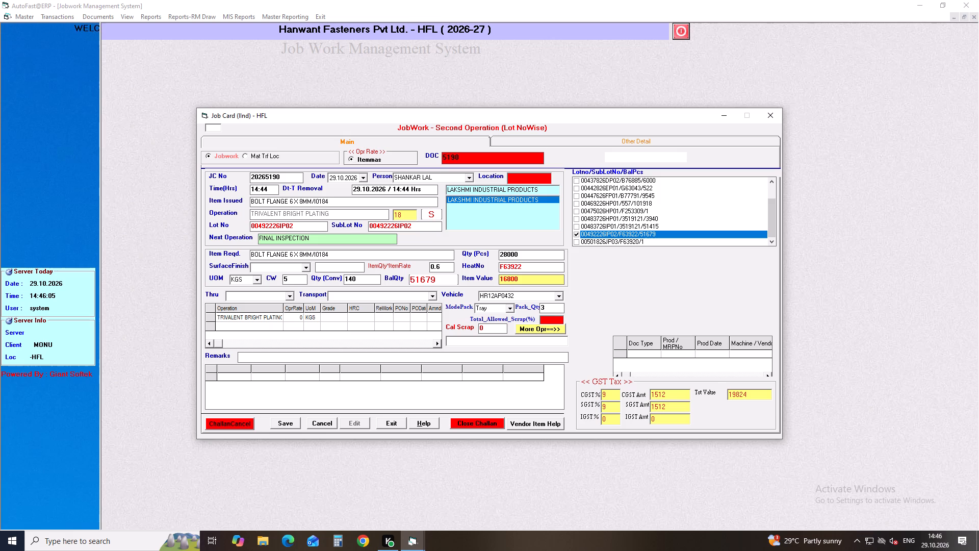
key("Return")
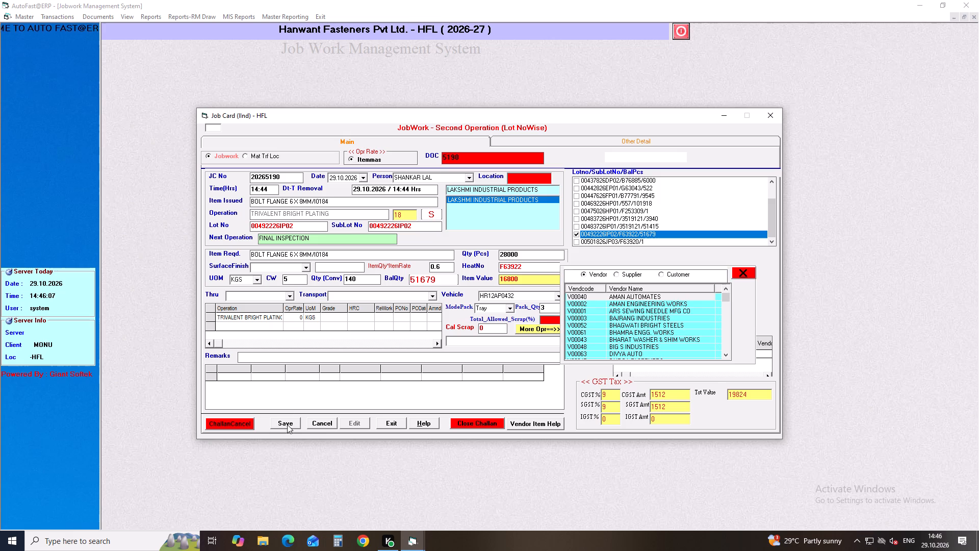
left_click(287, 424)
left_click(497, 299)
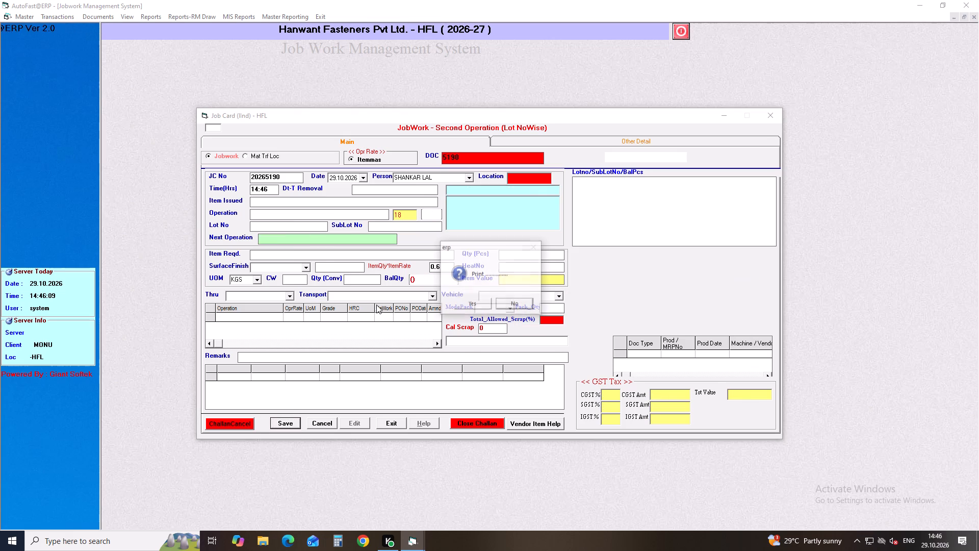
Print 4 copies of the vendor challan for job card 20265190 and close the print window.
left_click(469, 305)
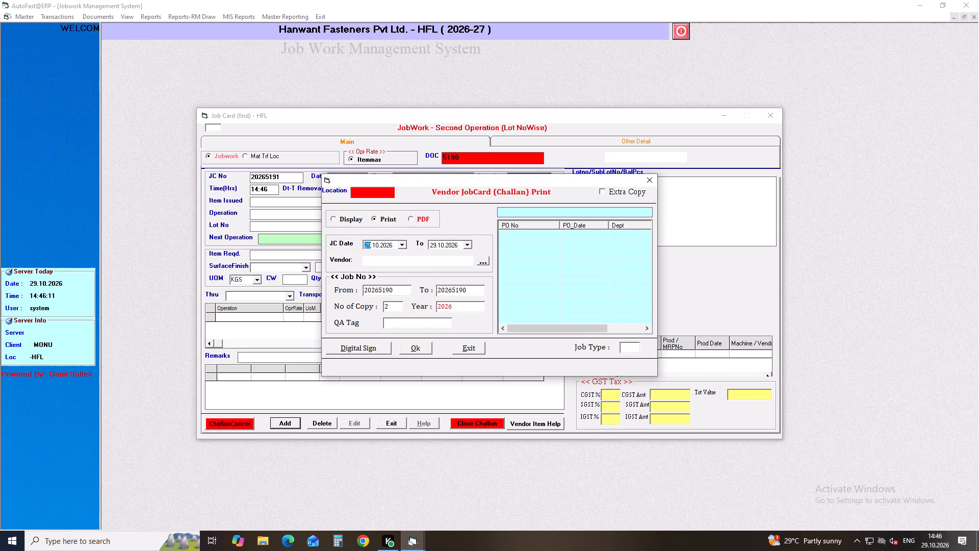
left_click_drag(398, 304, 333, 306)
key("4")
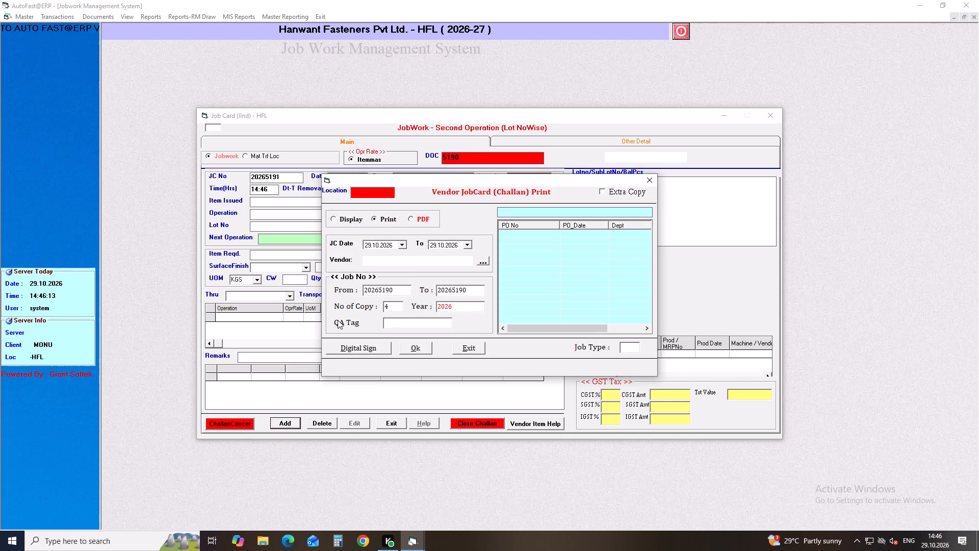
left_click(417, 348)
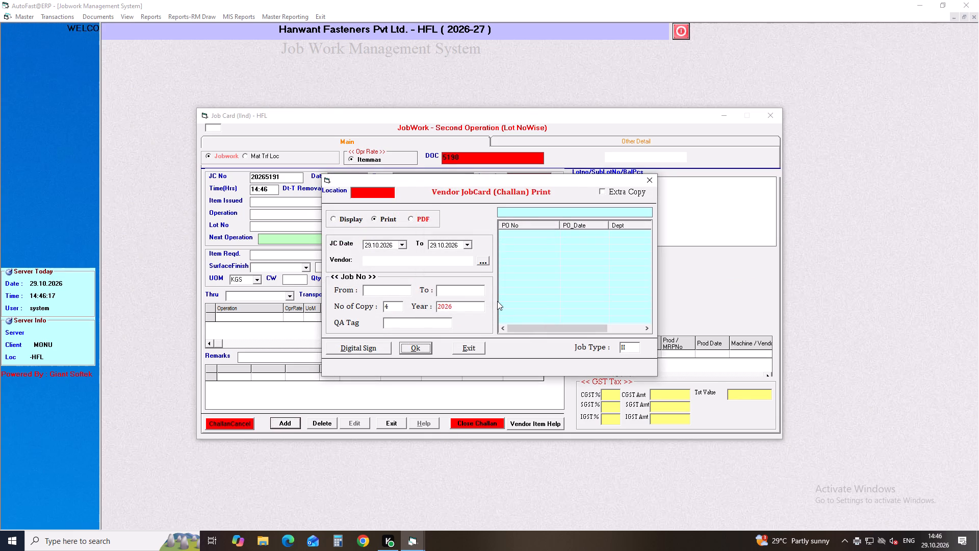
left_click(650, 182)
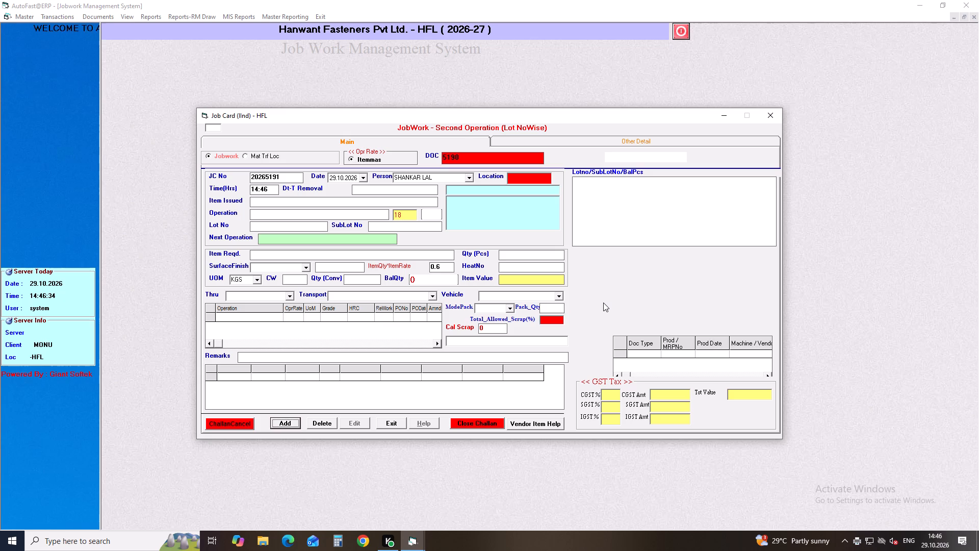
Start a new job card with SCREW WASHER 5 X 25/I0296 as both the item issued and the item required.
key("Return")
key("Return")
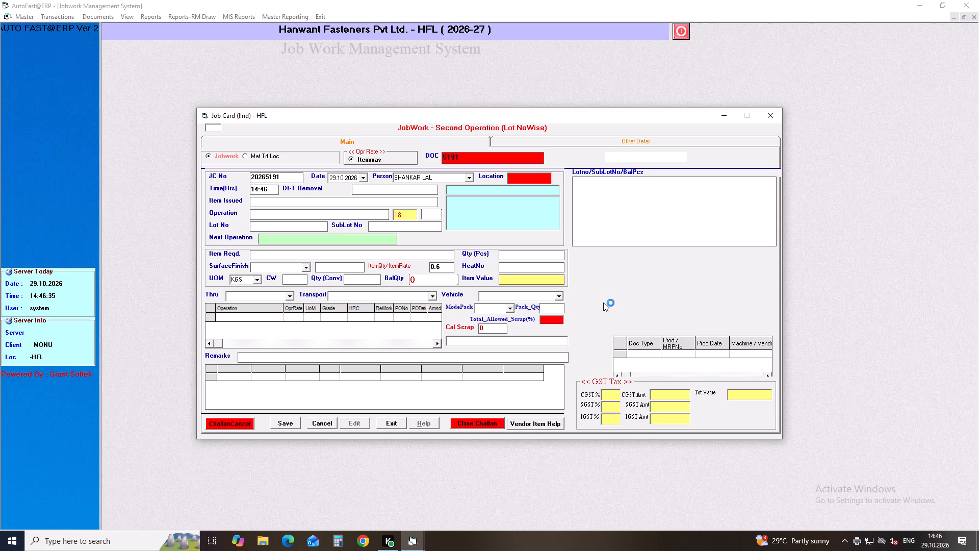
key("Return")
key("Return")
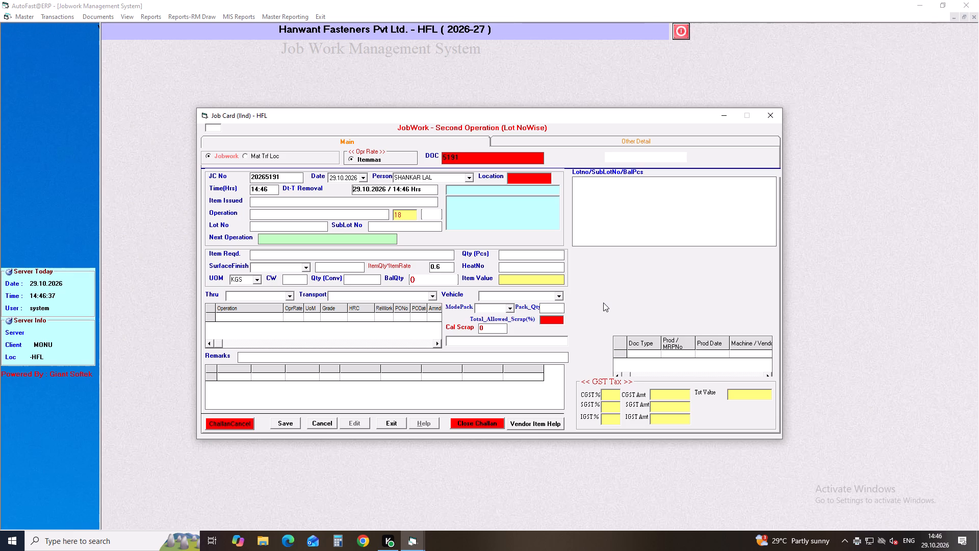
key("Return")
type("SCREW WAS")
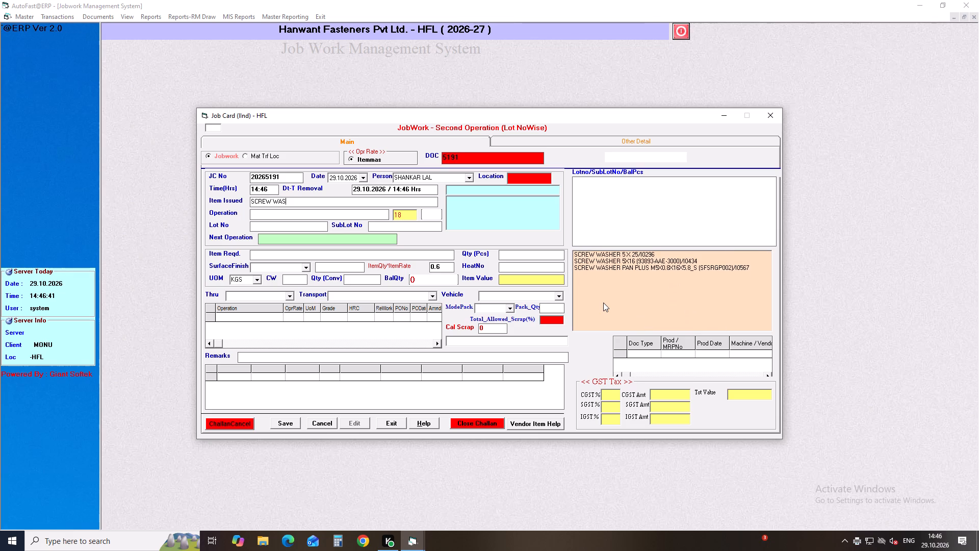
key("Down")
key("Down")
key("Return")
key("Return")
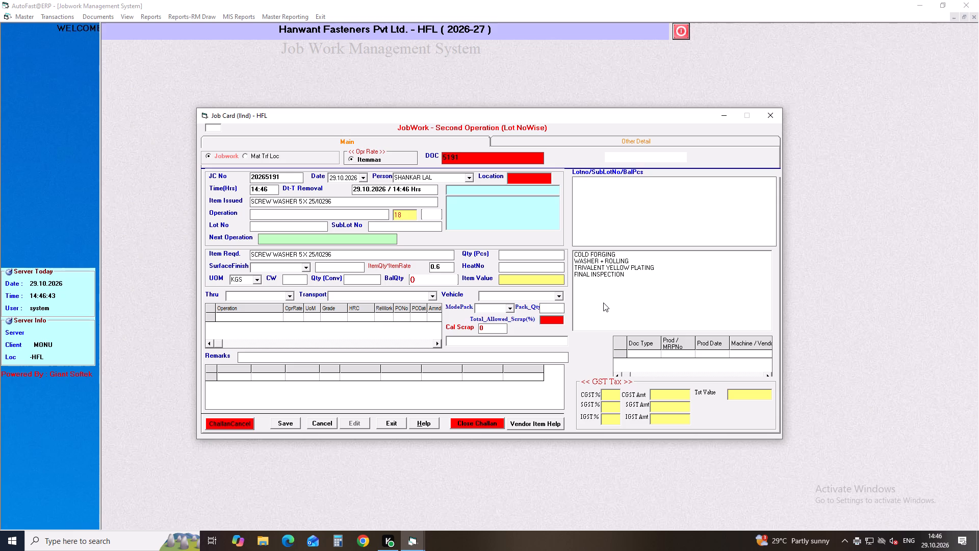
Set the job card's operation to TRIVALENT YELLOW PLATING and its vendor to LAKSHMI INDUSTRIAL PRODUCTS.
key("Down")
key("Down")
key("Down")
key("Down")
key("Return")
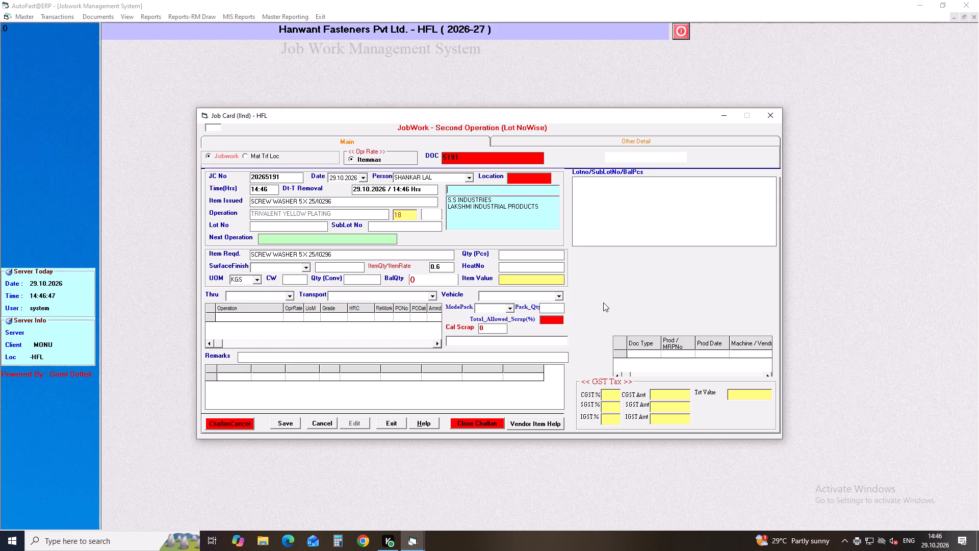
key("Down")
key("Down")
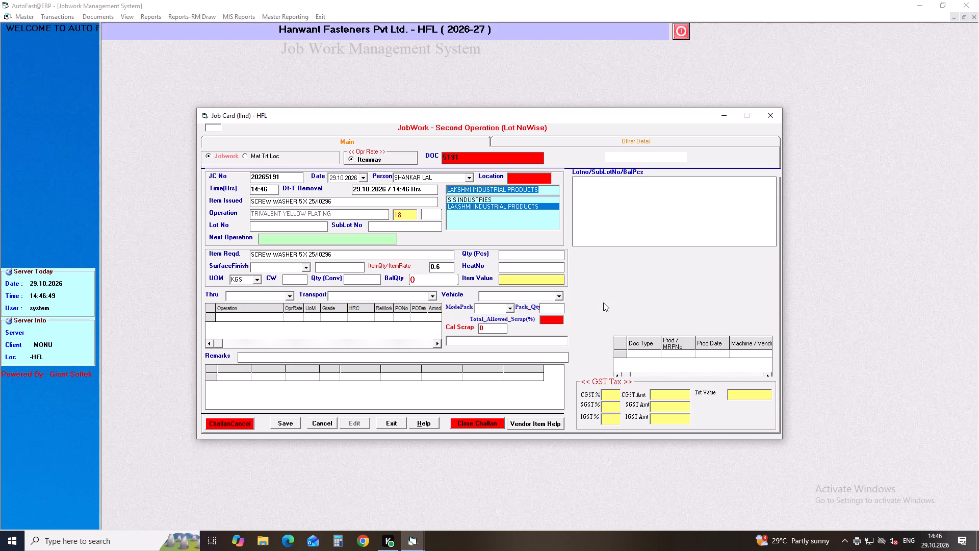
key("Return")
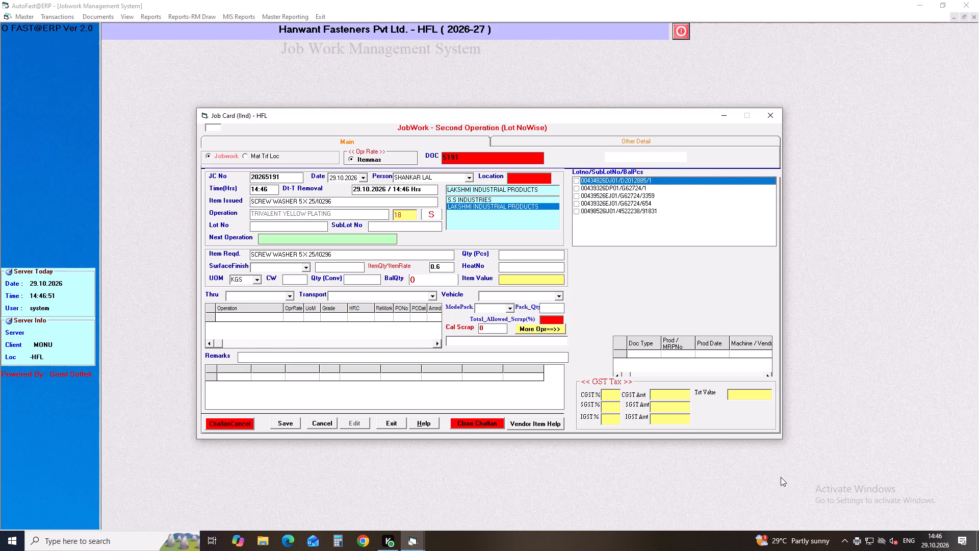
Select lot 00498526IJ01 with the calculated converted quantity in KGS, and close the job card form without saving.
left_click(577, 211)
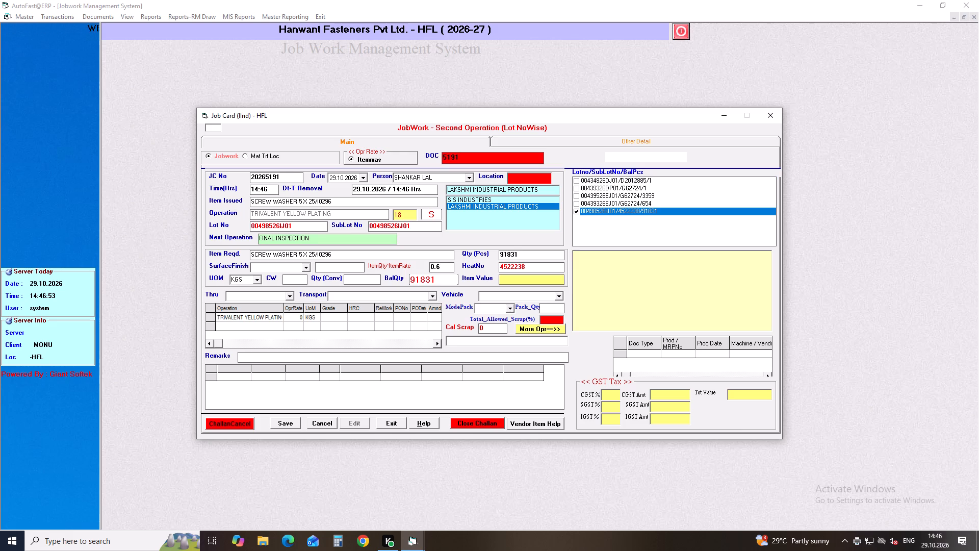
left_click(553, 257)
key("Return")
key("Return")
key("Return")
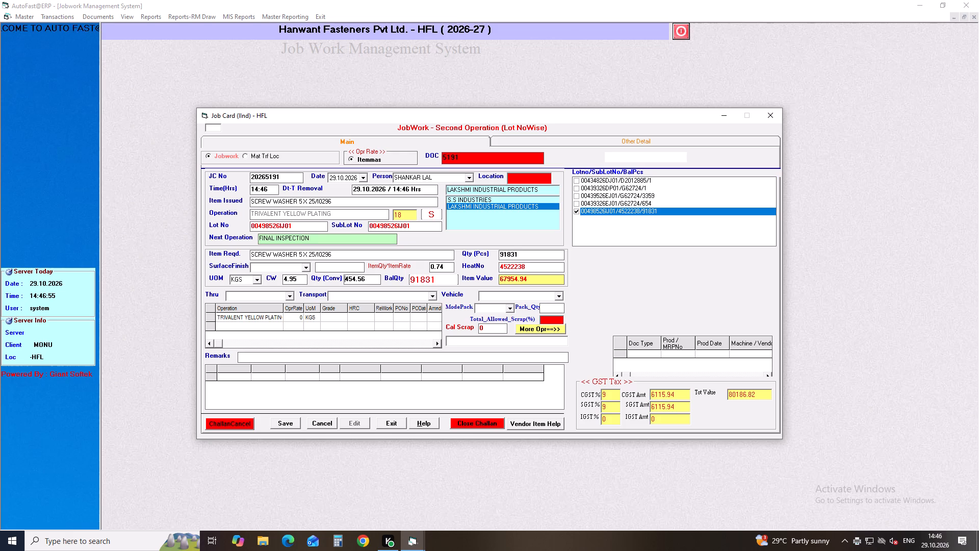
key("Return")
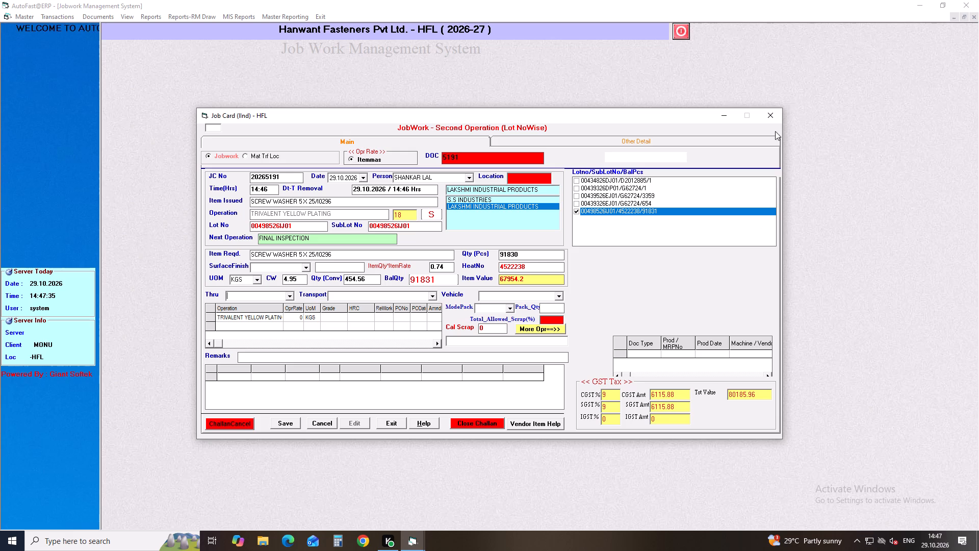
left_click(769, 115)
Leave the Job Work System module and open the Production Management module.
left_click(324, 11)
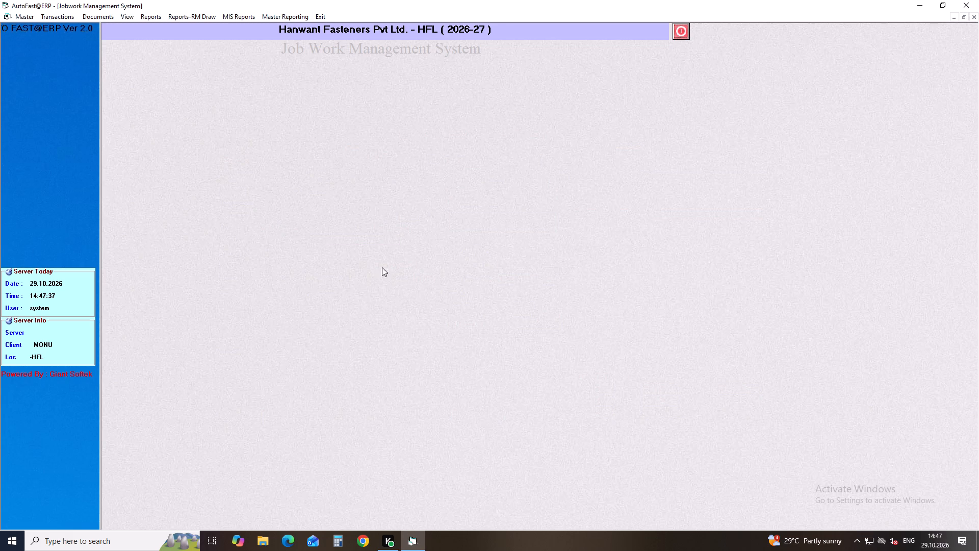
left_click(317, 19)
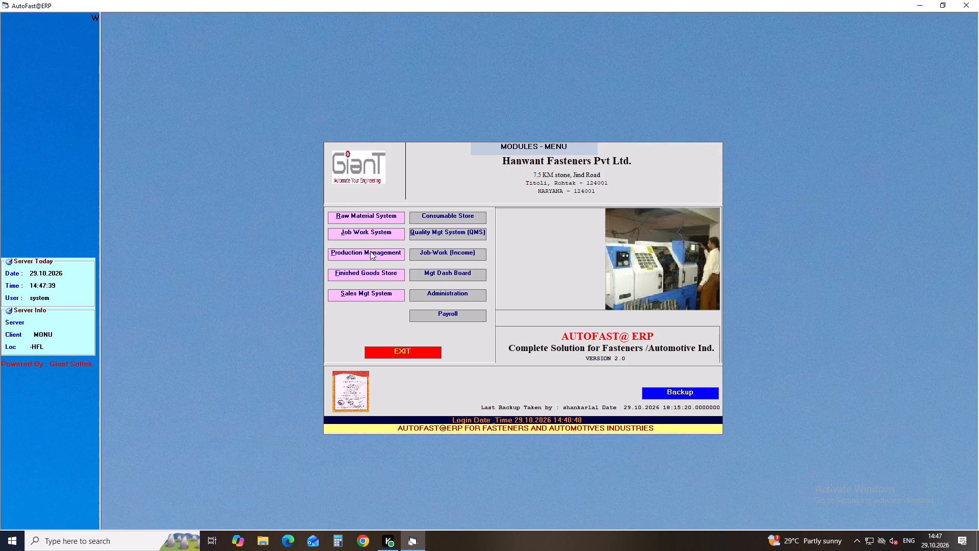
left_click(356, 255)
Try to open second-operation item issue 149141 for editing in Item Issue to Machine, and close the form.
left_click(61, 18)
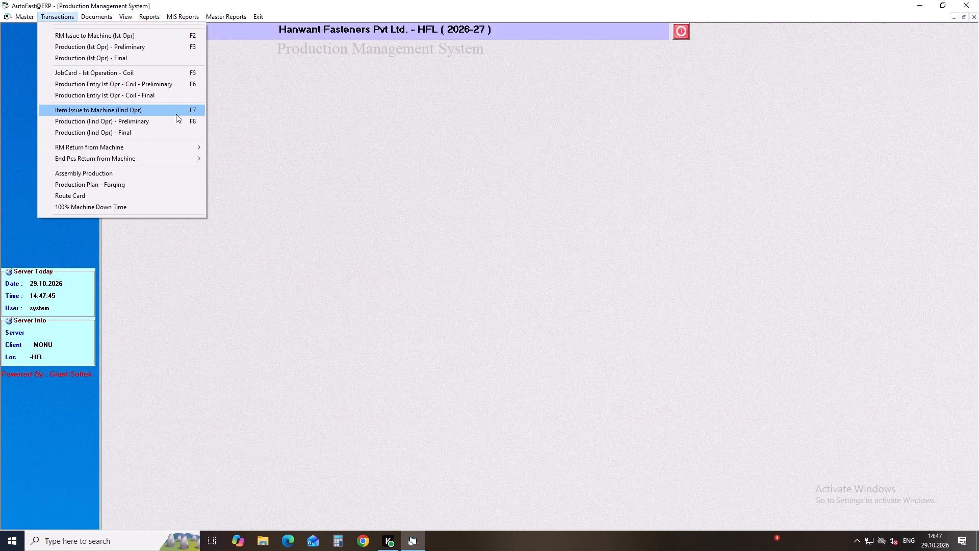
left_click(176, 114)
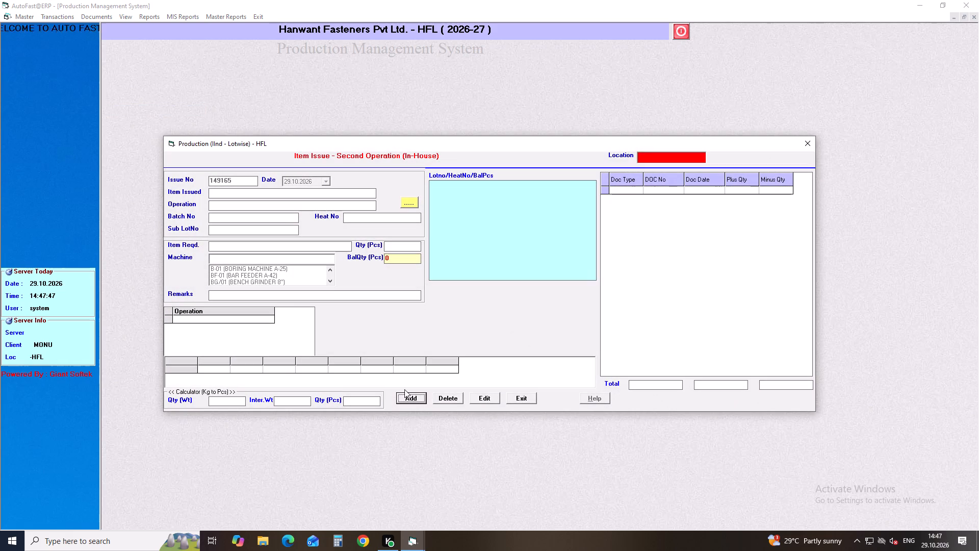
left_click(482, 397)
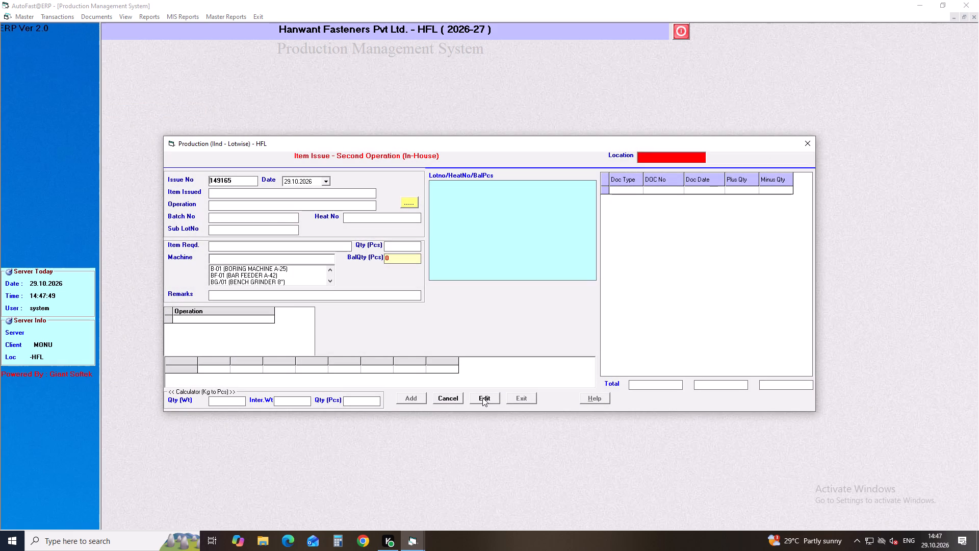
left_click(239, 184)
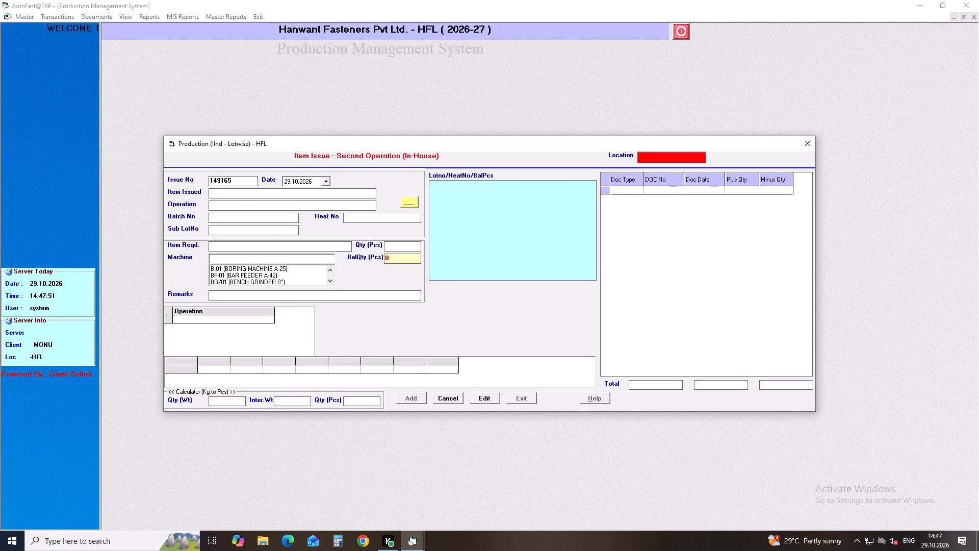
key("BackSpace")
key("BackSpace")
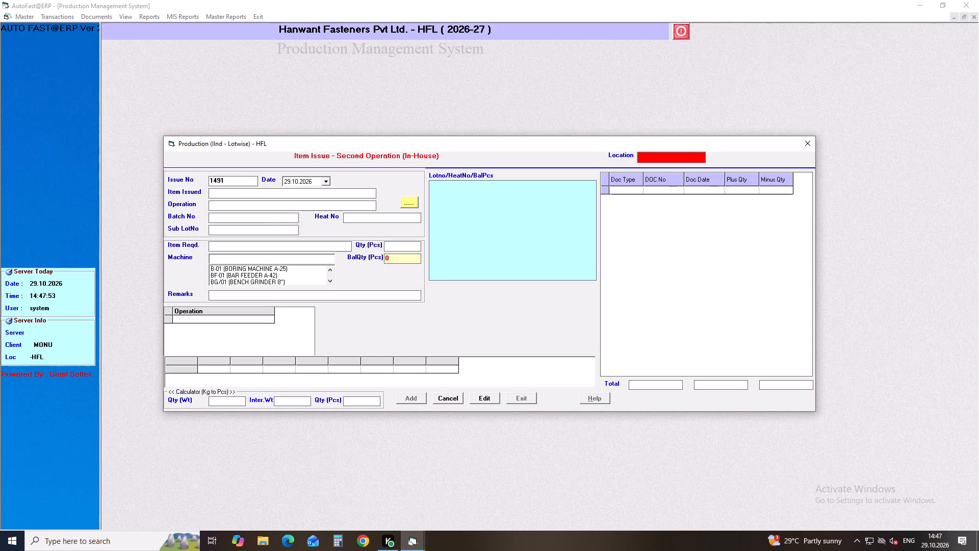
type("41")
key("Return")
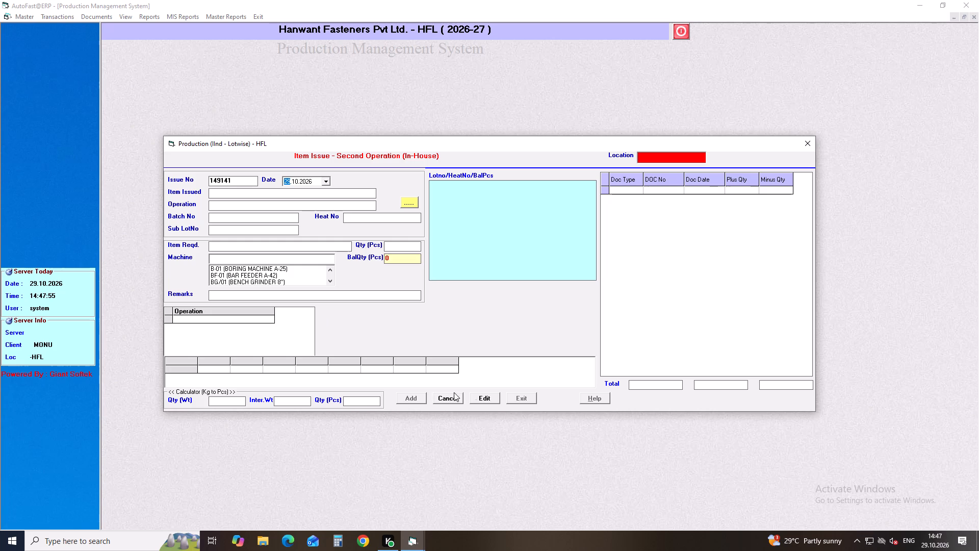
left_click(487, 399)
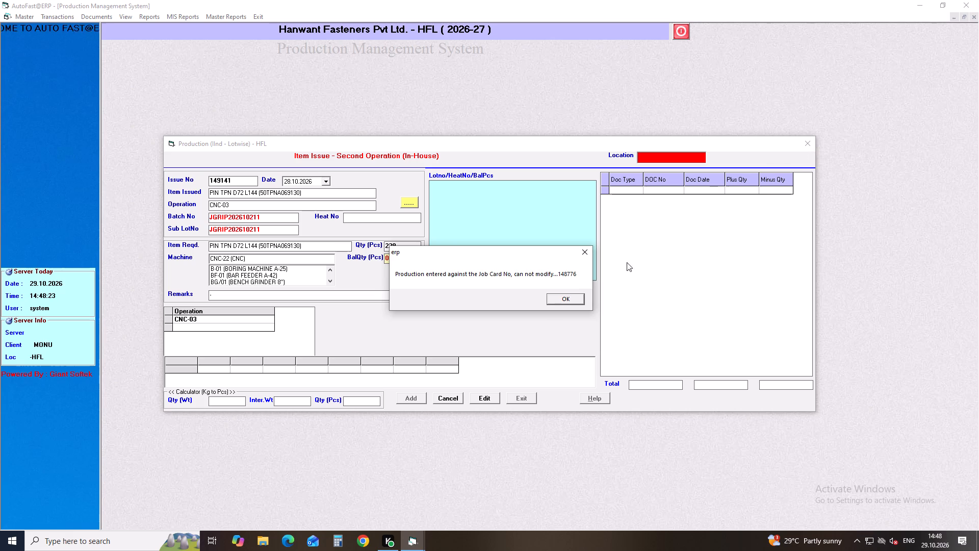
left_click(558, 298)
left_click(812, 138)
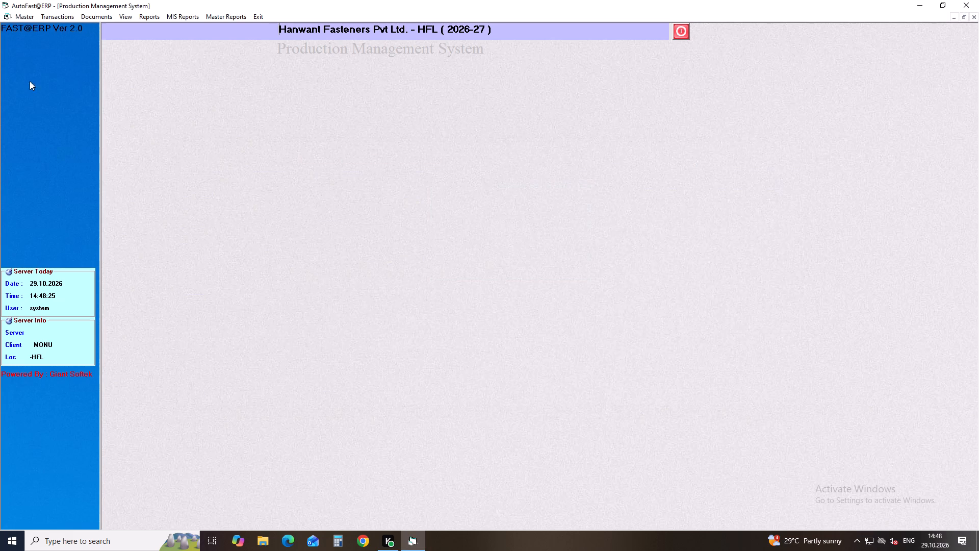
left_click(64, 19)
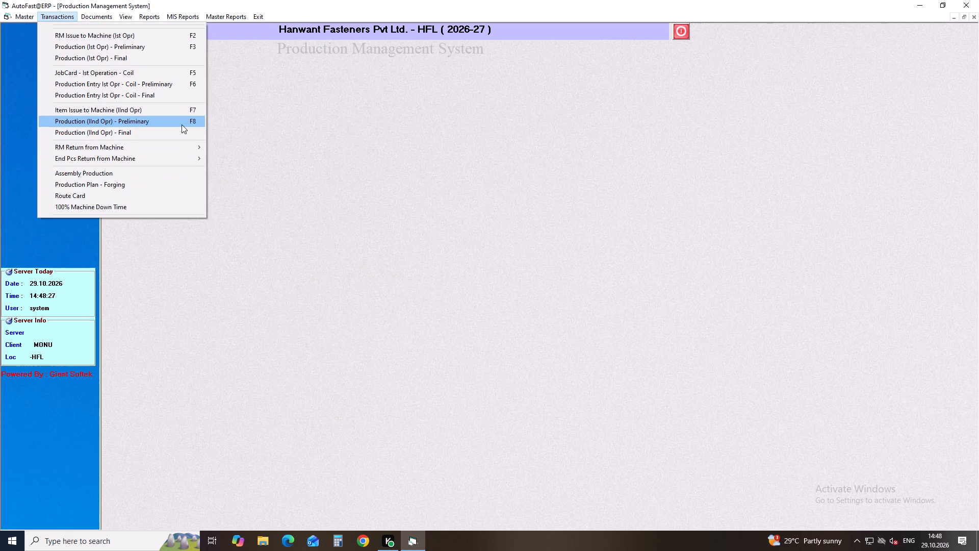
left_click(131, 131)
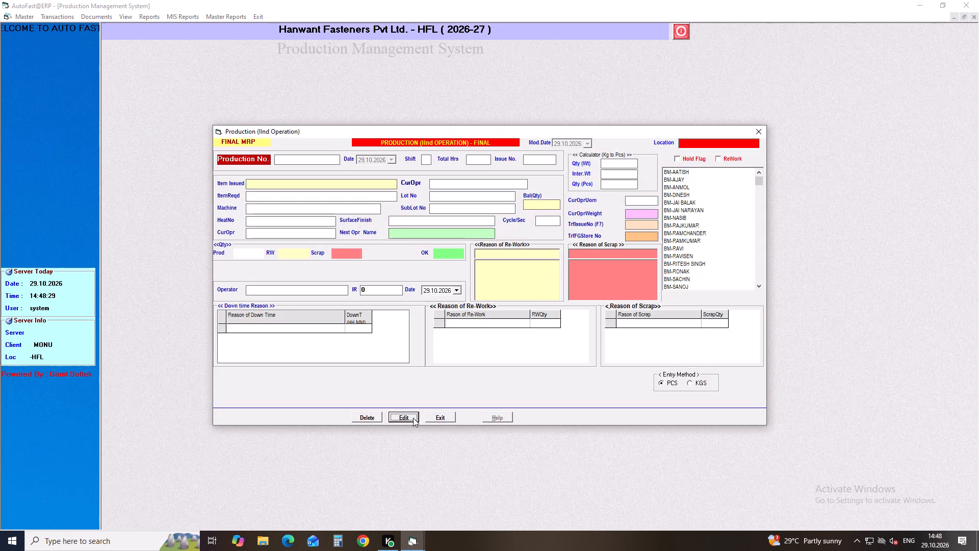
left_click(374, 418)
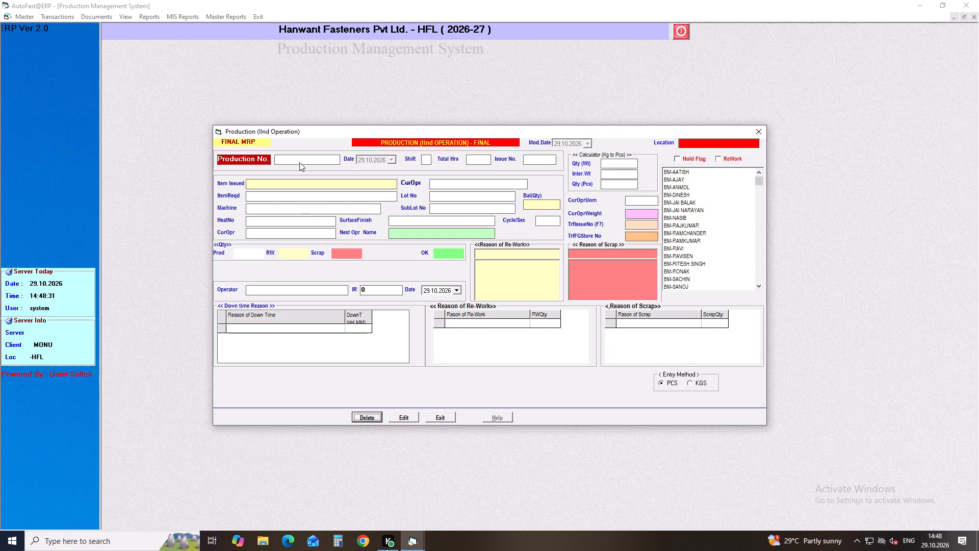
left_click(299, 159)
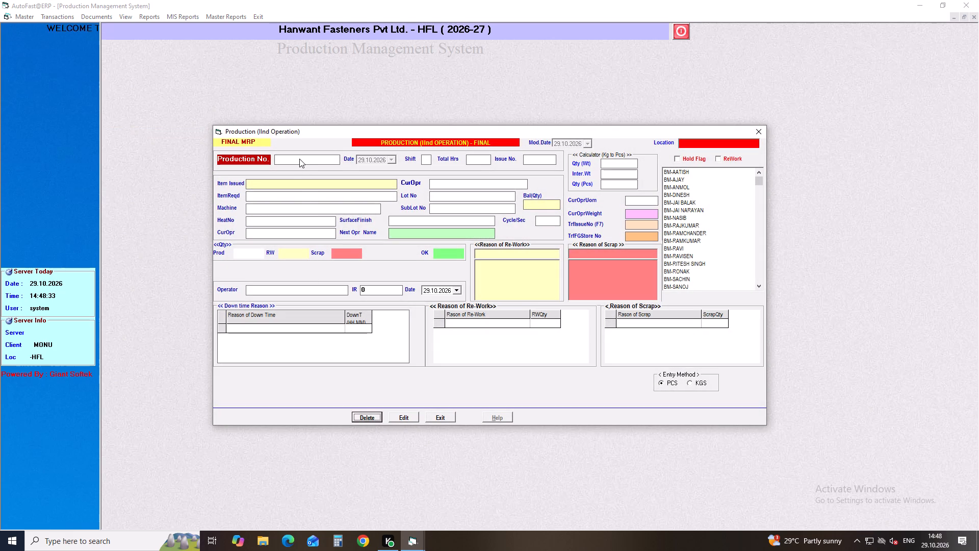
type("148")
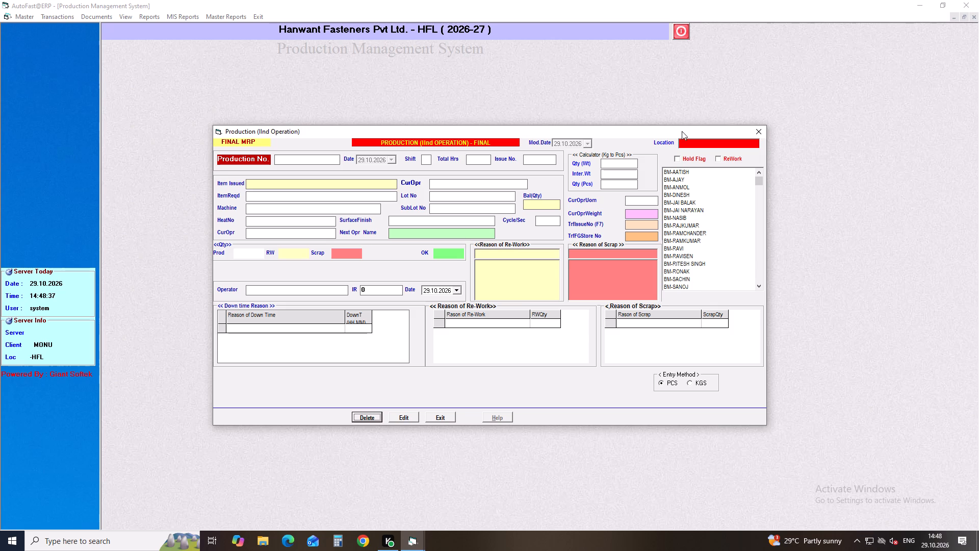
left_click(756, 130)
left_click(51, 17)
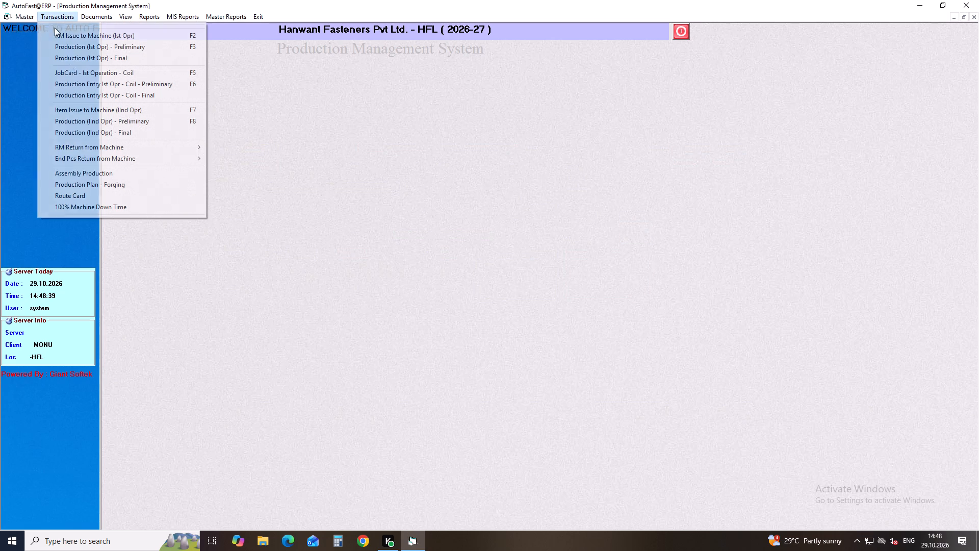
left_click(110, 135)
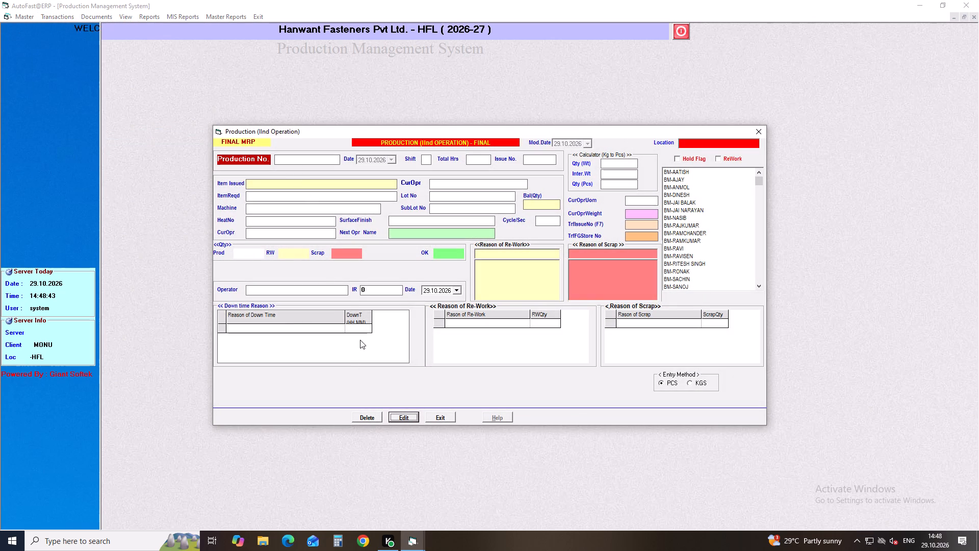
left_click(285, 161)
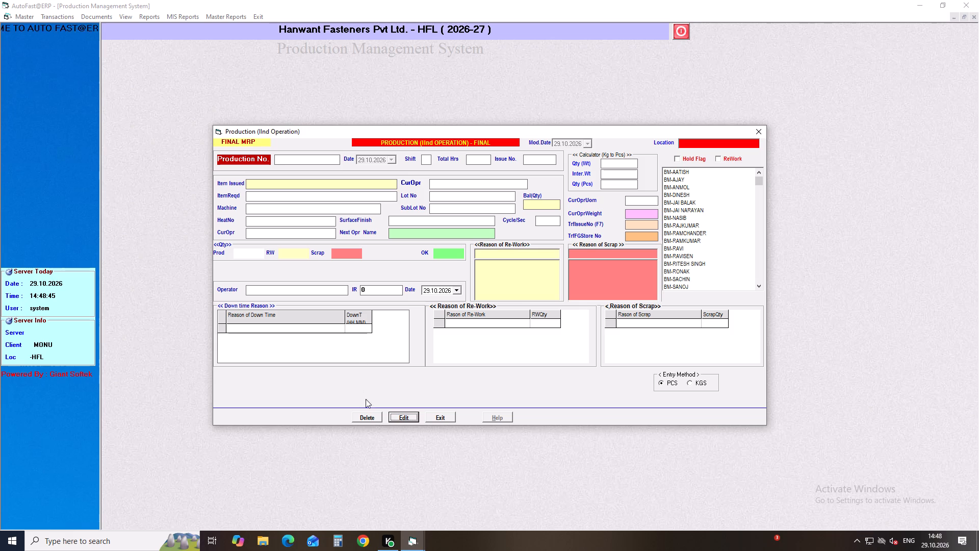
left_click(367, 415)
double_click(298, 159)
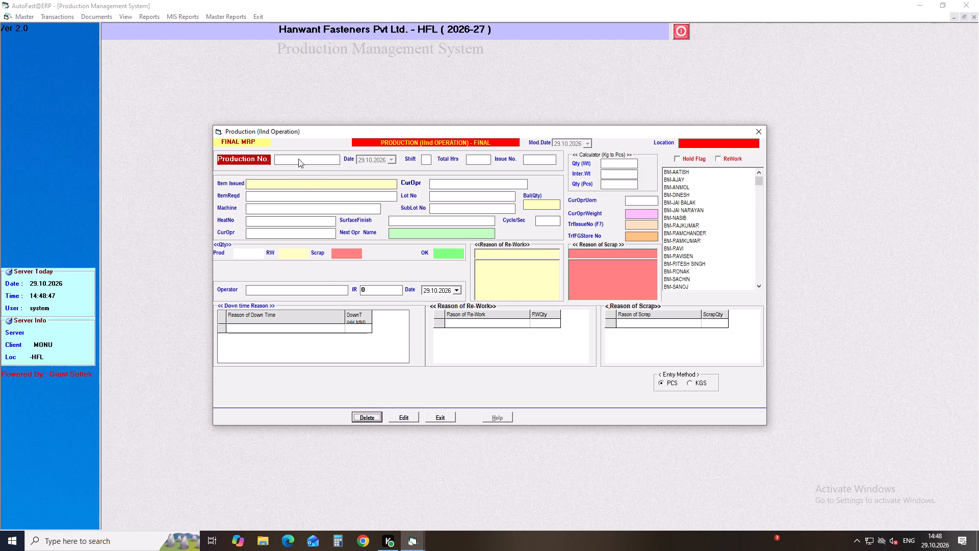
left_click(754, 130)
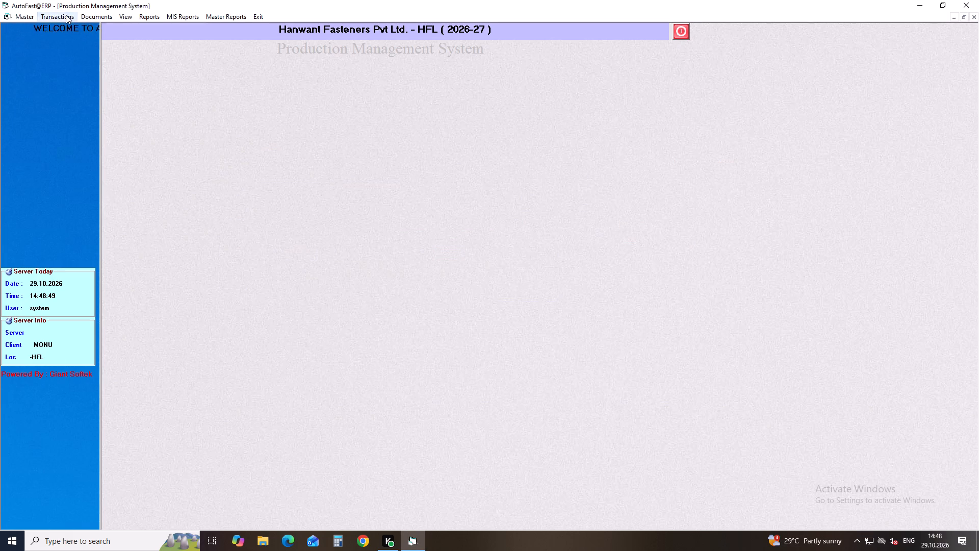
Delete production entry 148776 in Production (IInd Opr) Preliminary and close the form.
left_click(66, 15)
left_click(162, 124)
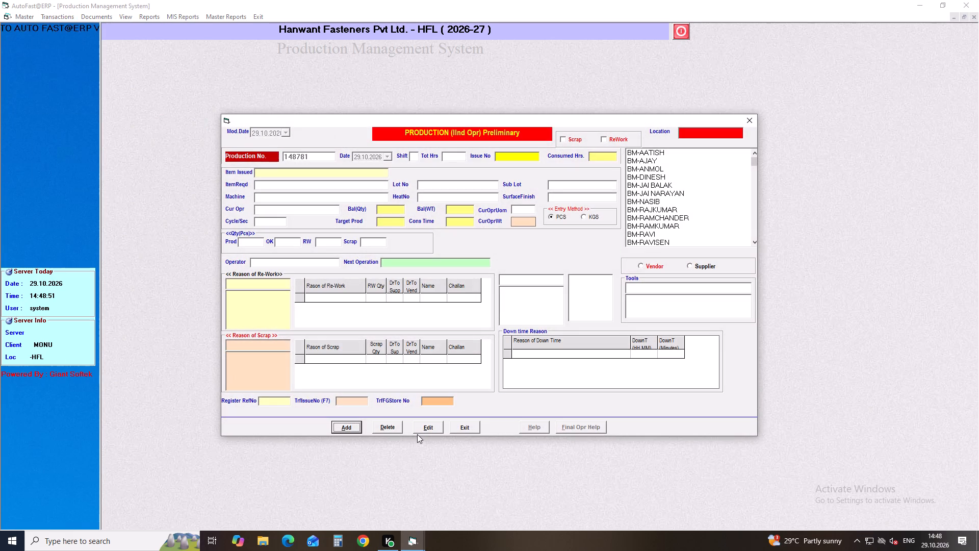
left_click(381, 427)
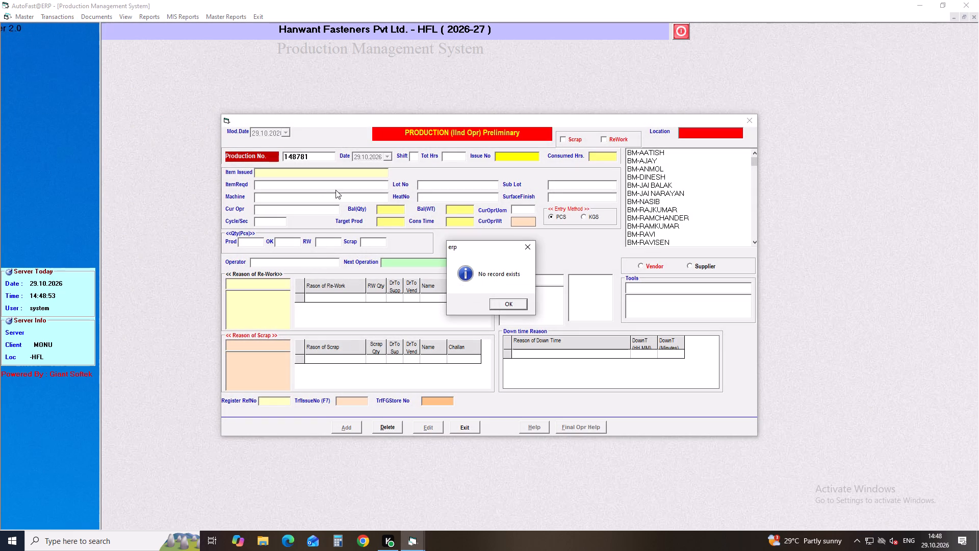
left_click(500, 302)
left_click(313, 156)
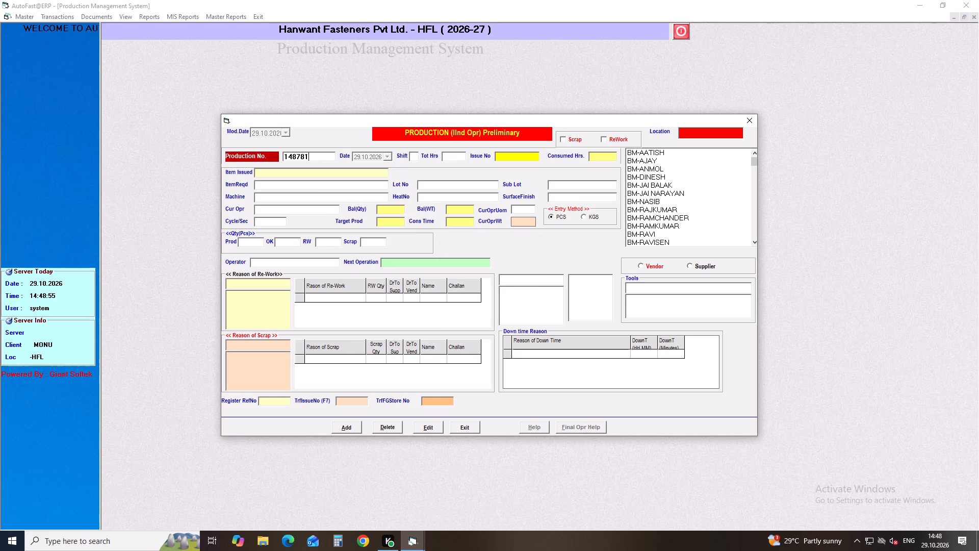
key("BackSpace")
key("BackSpace")
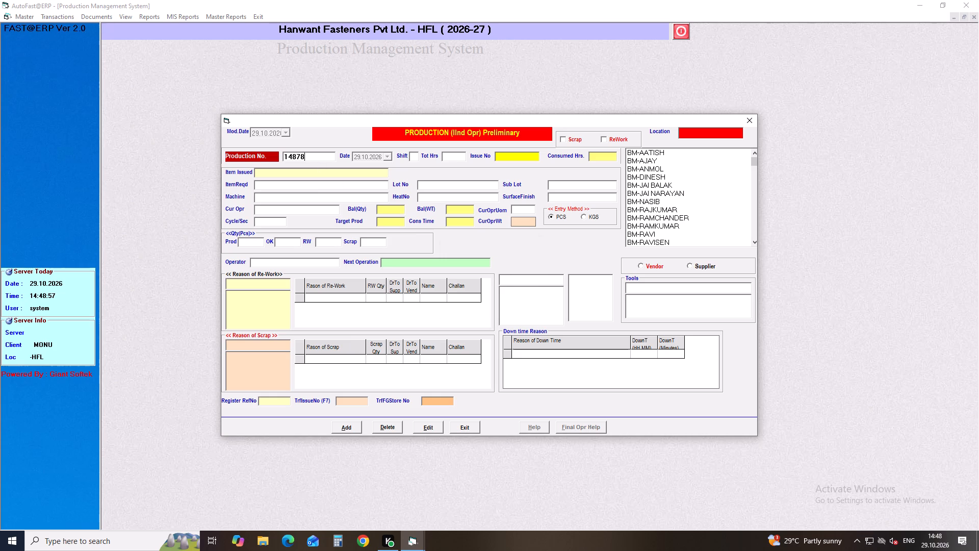
type("76")
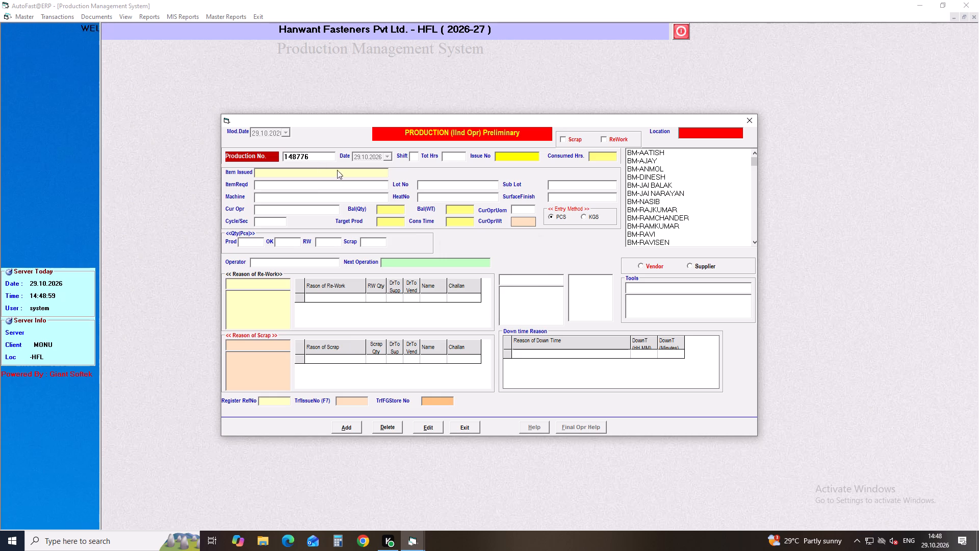
left_click(394, 427)
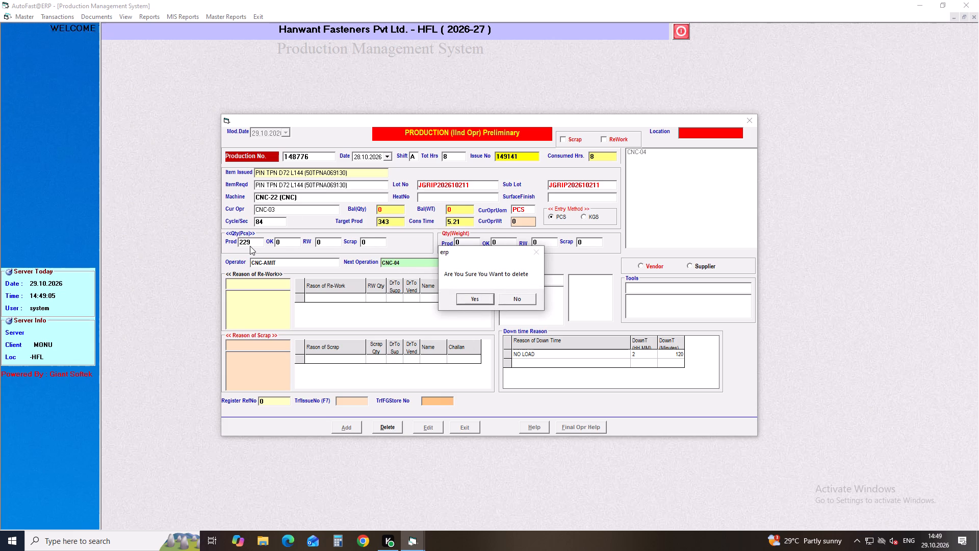
left_click(473, 300)
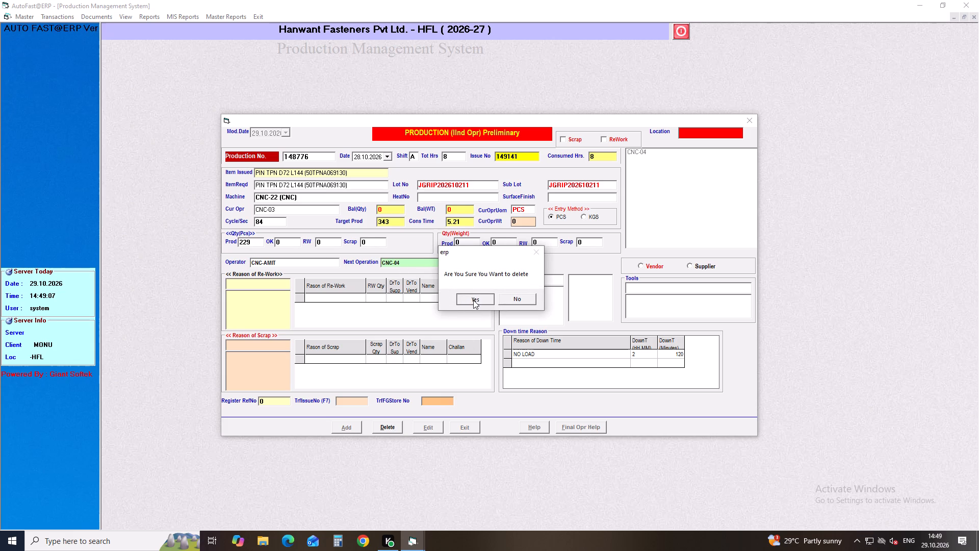
left_click(742, 118)
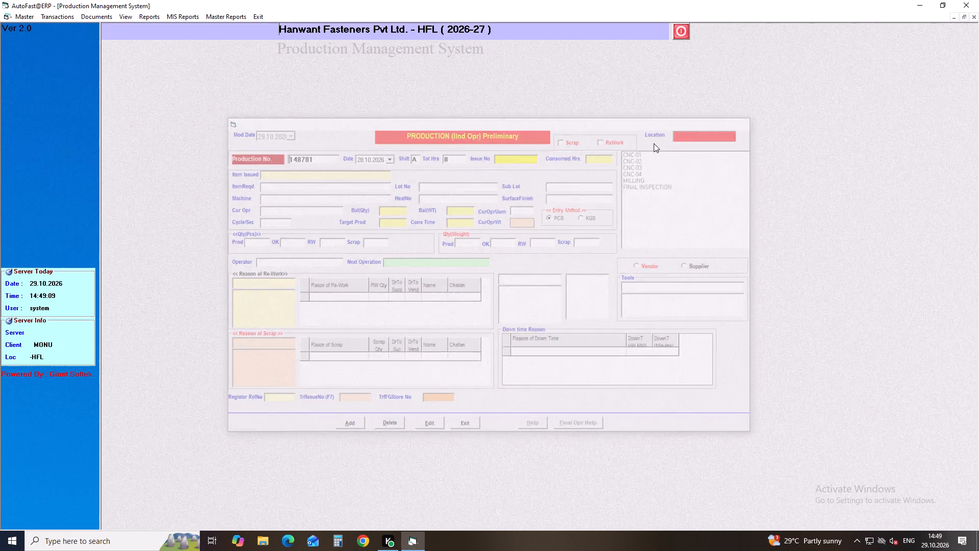
Open second-operation item issue 149141 for editing in Item Issue to Machine (IInd Opr).
left_click(49, 16)
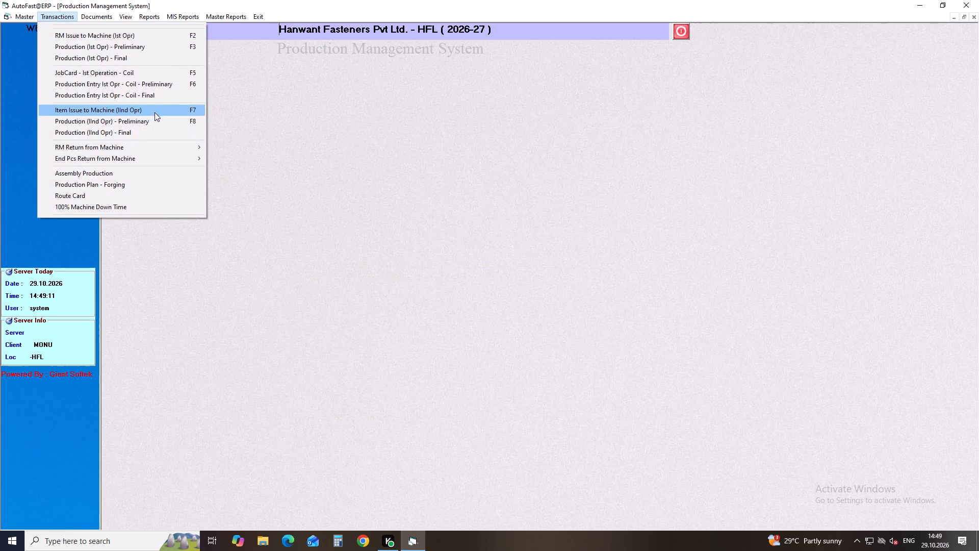
left_click(154, 112)
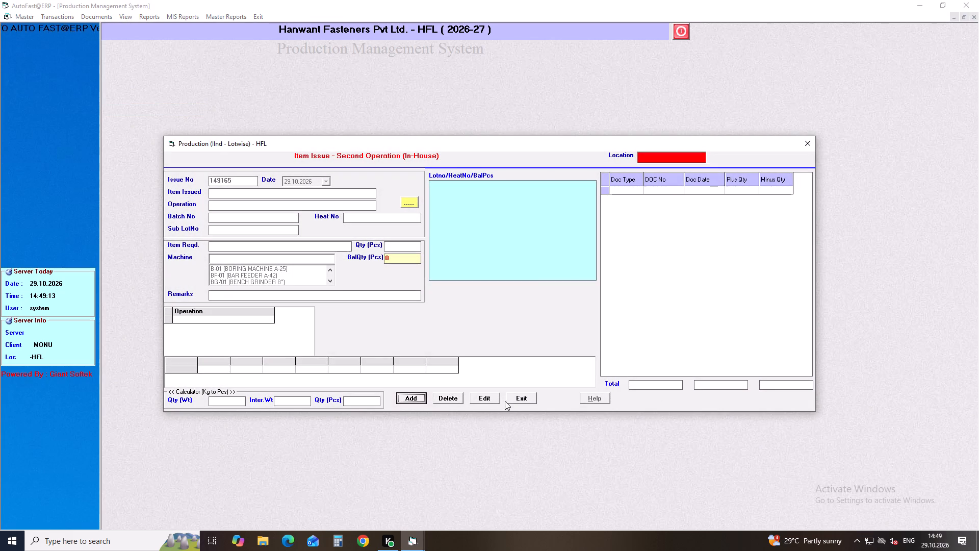
left_click(488, 397)
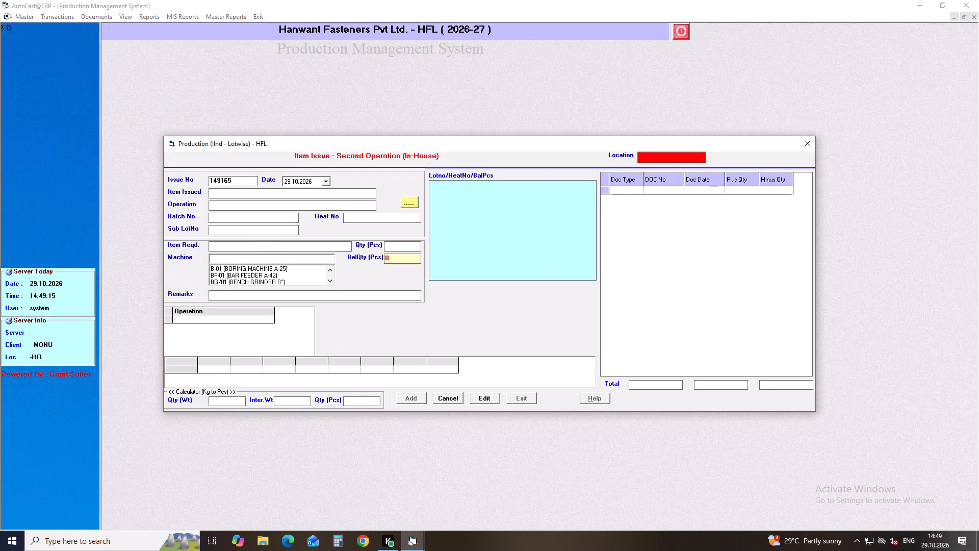
left_click(238, 180)
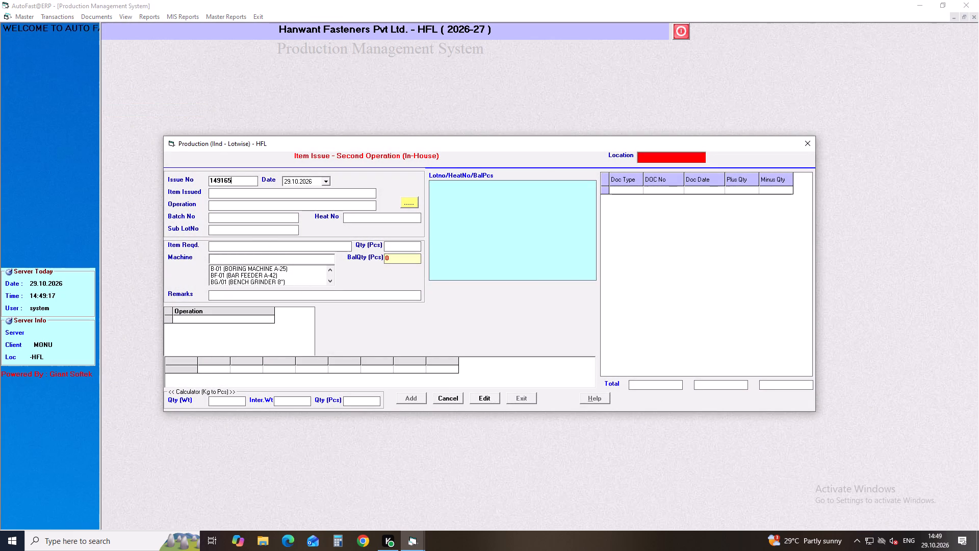
key("BackSpace")
key("BackSpace")
key("BackSpace")
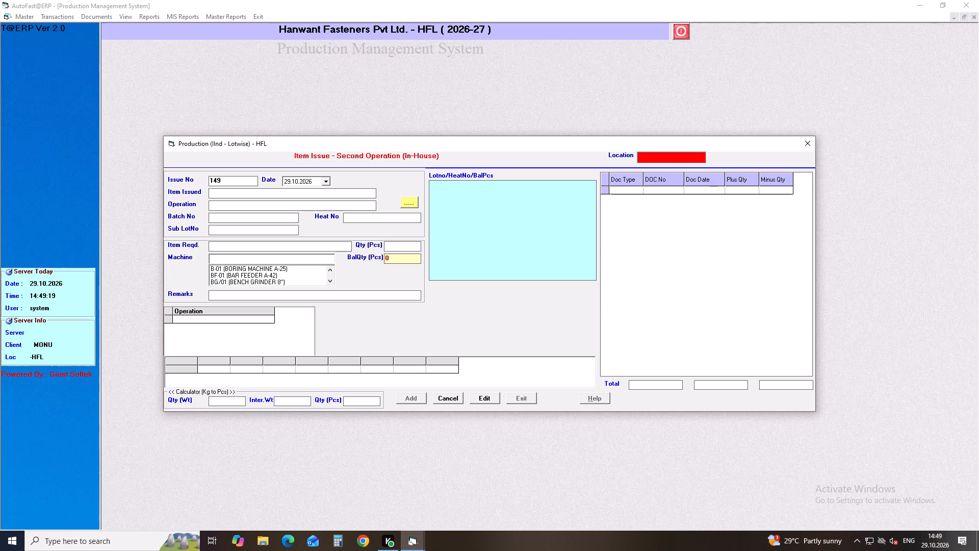
type("141")
key("Return")
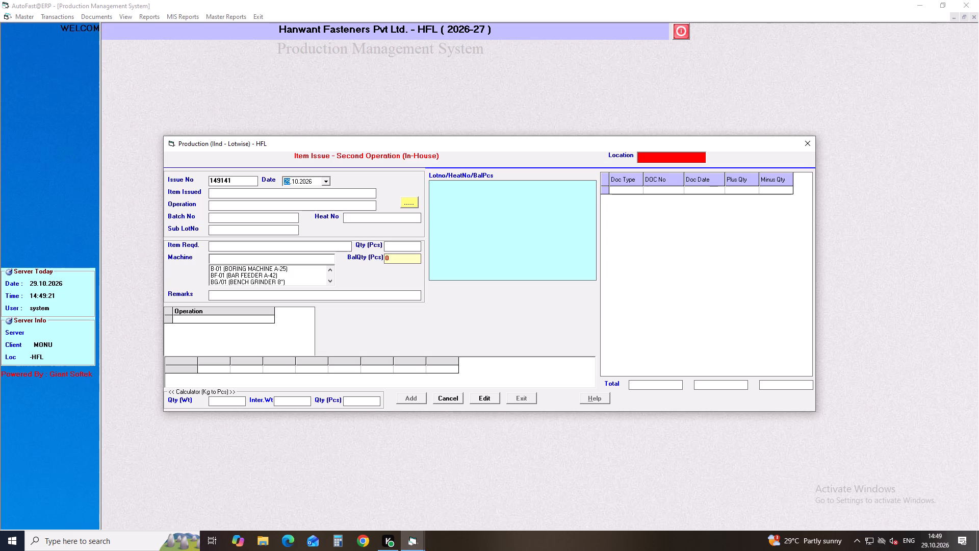
left_click(483, 399)
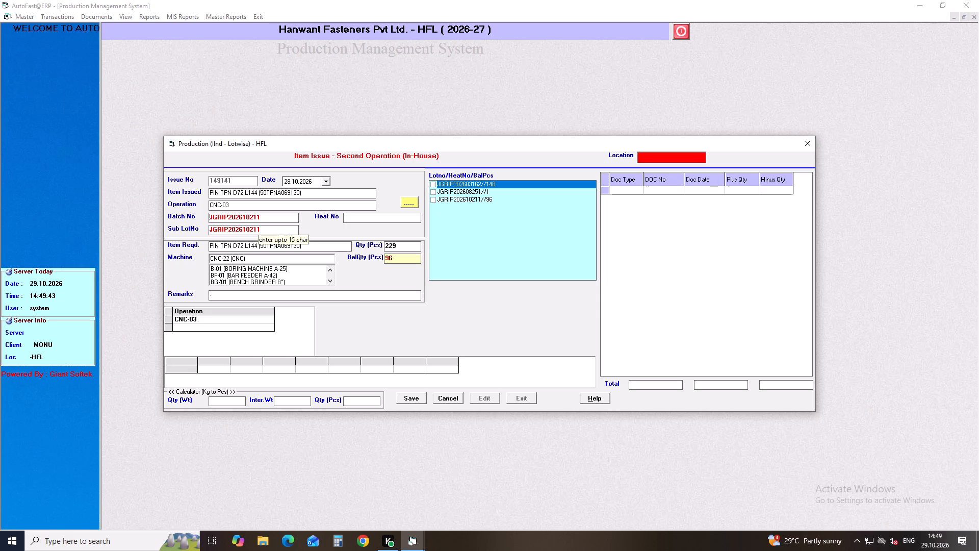
Change the item issue's operation to CNC-04 and try to save the entry.
left_click(245, 208)
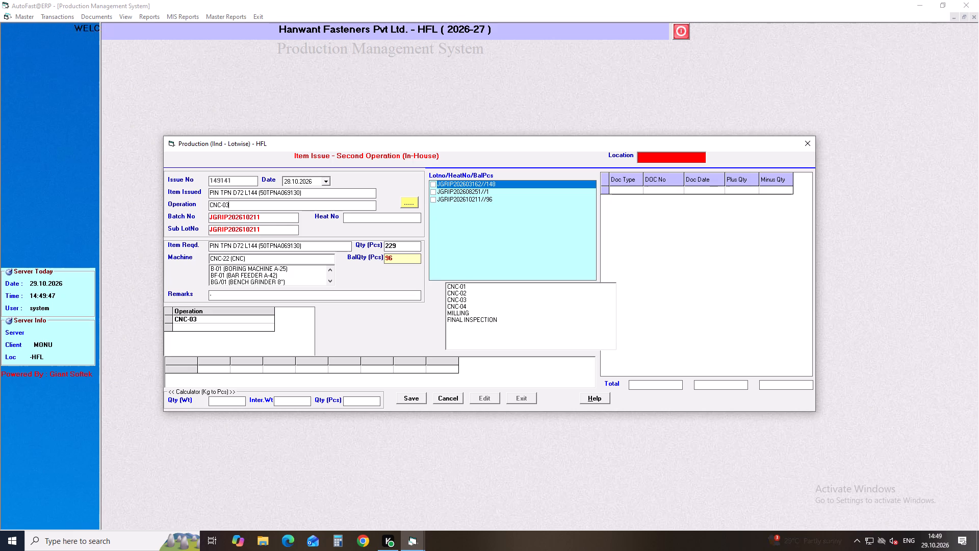
key("Down")
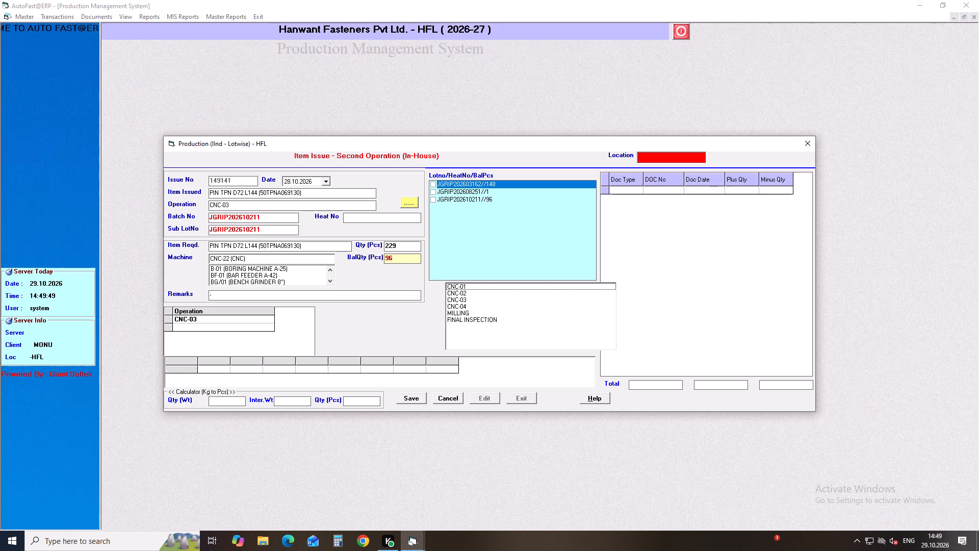
key("Down")
key("Down")
key("Down")
key("Down")
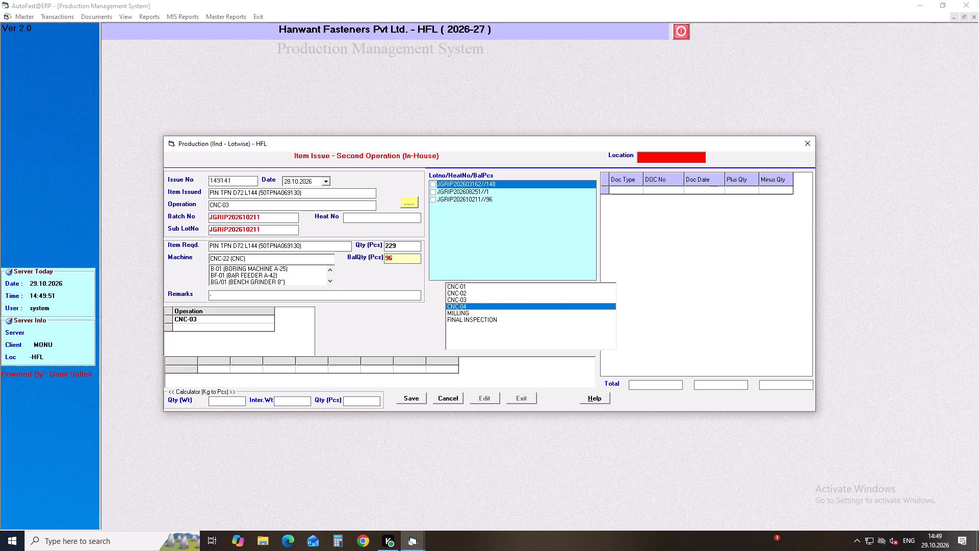
key("Return")
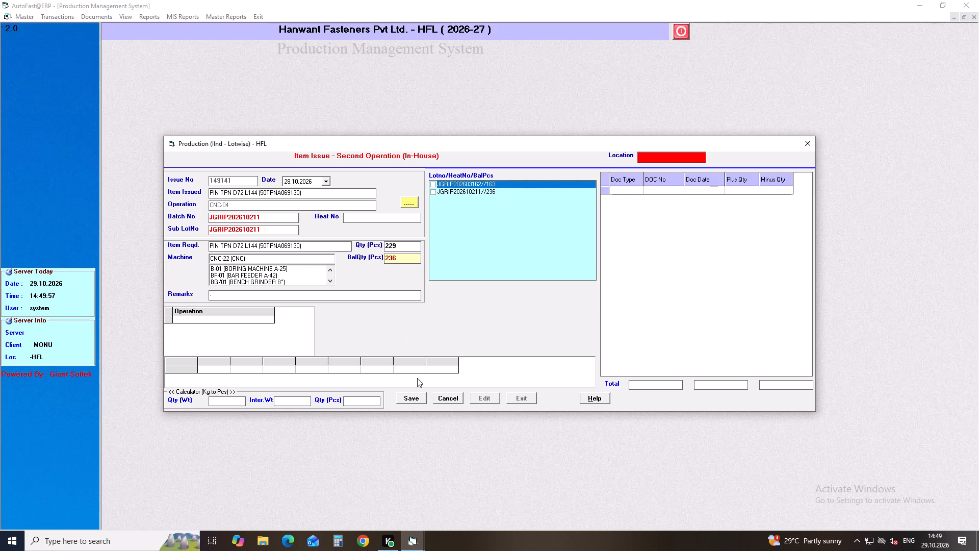
left_click(413, 397)
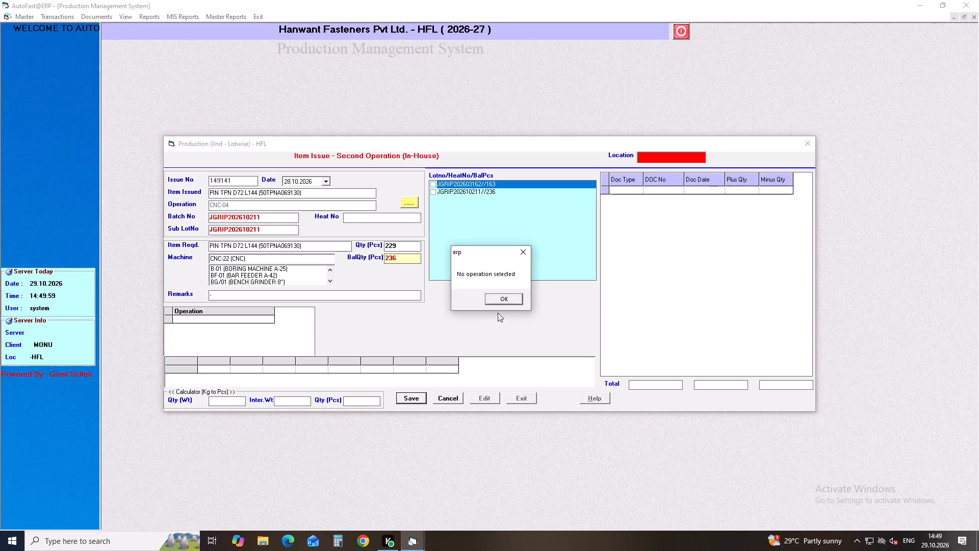
left_click(501, 299)
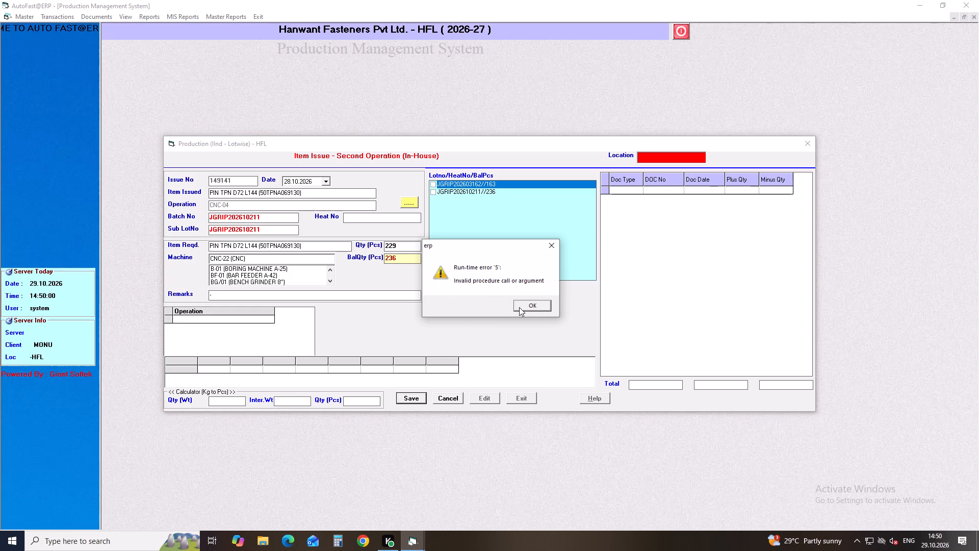
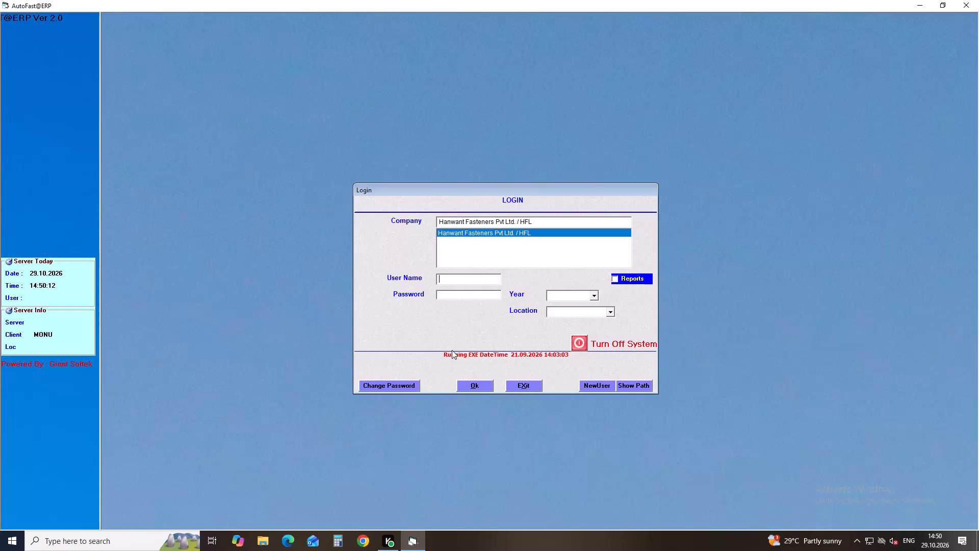
Enter the user name system in the login form.
type("SYST")
key("Down")
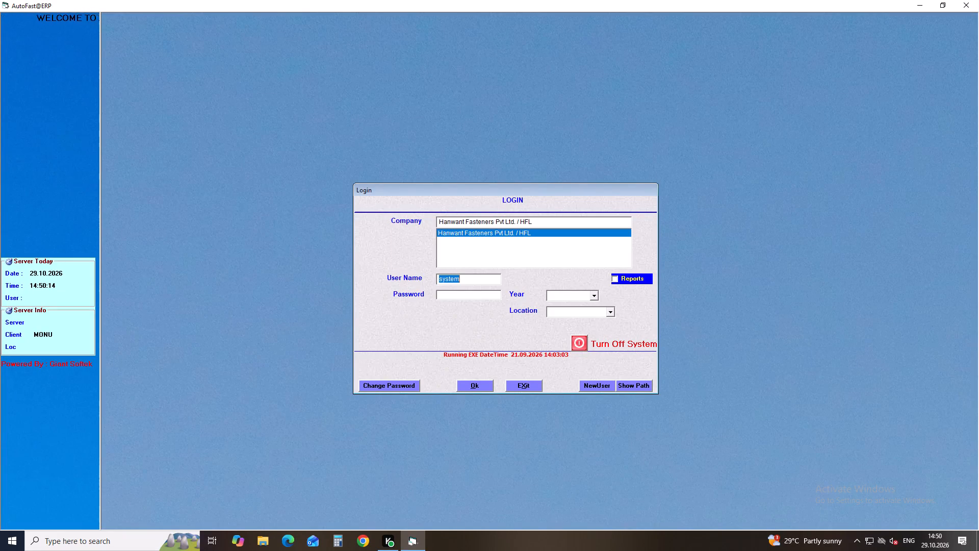
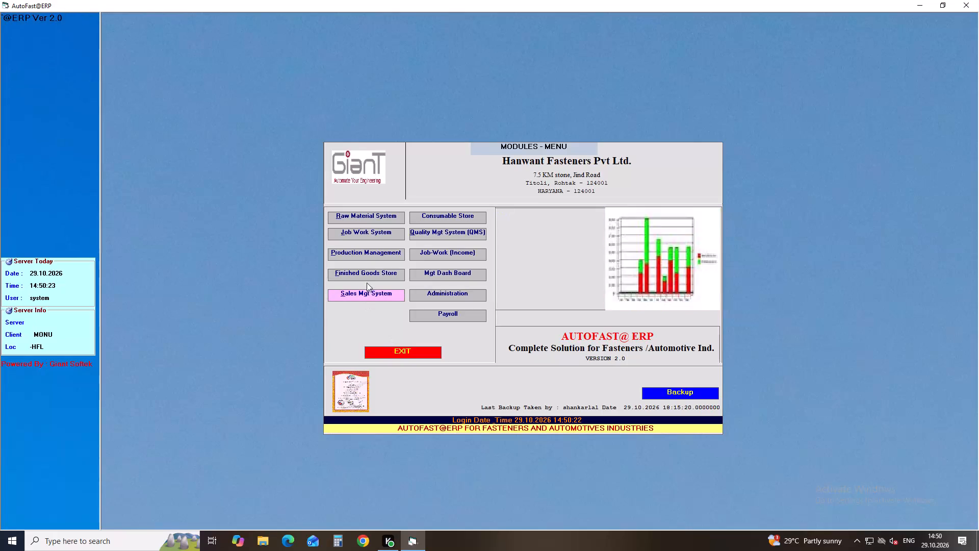
In Production Management, delete in-house second-operation item issue 149141 and return to the modules menu.
left_click(368, 254)
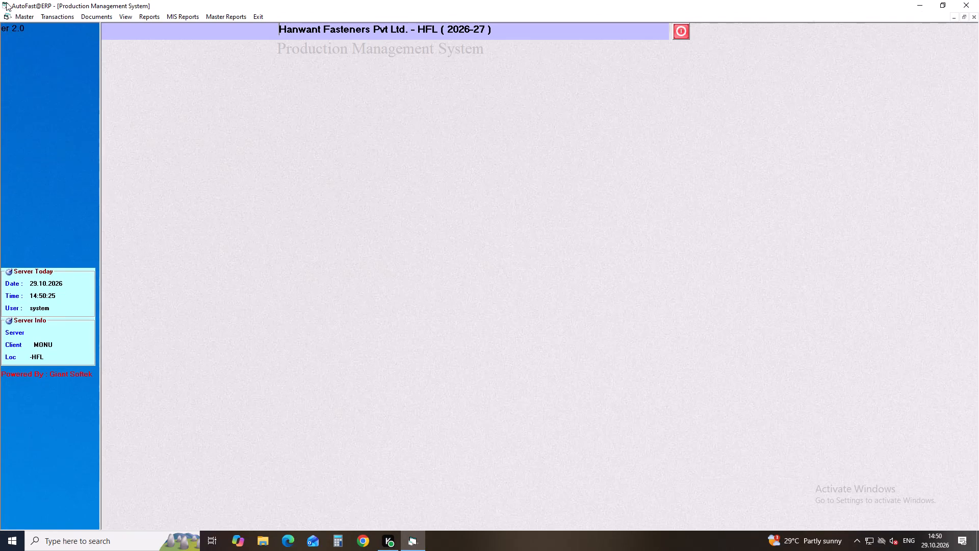
left_click(45, 17)
left_click(193, 114)
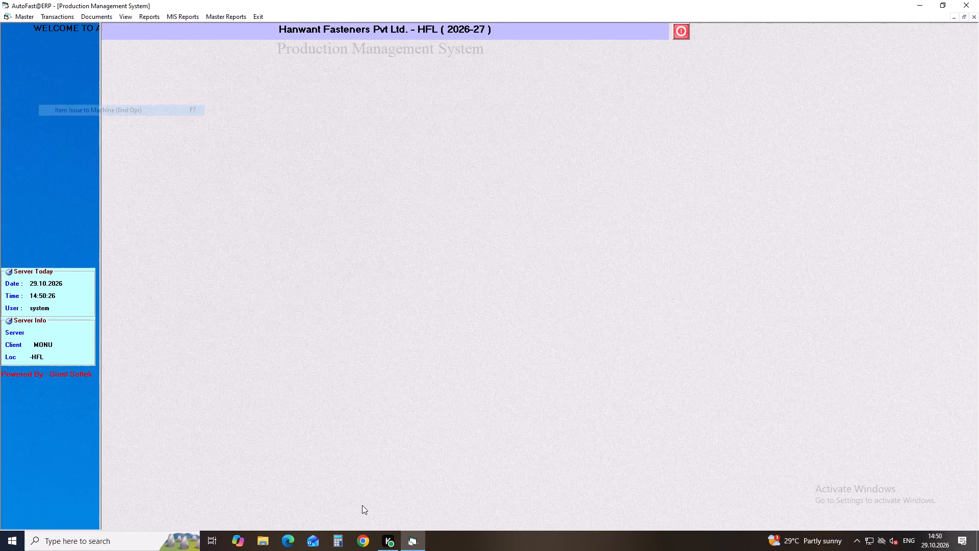
left_click(442, 396)
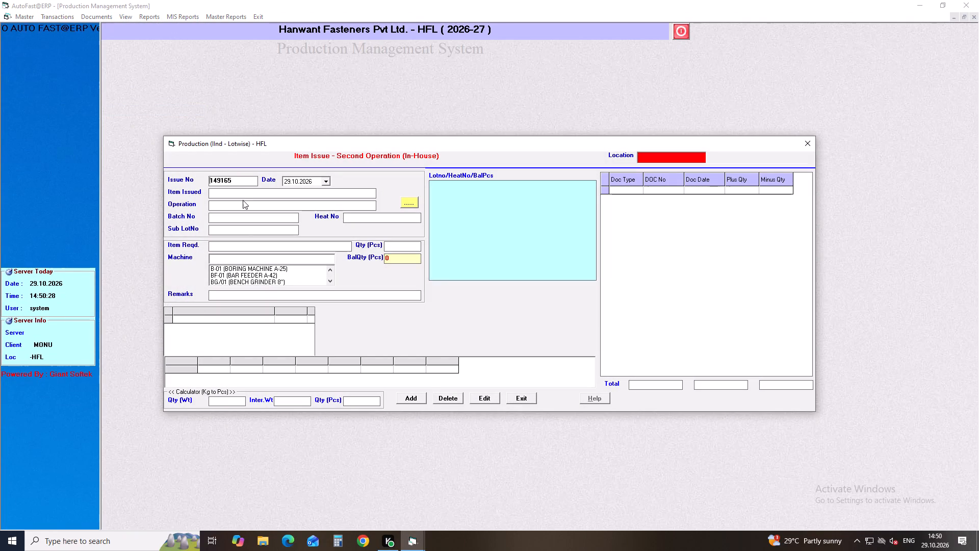
left_click(239, 183)
key("BackSpace")
key("BackSpace")
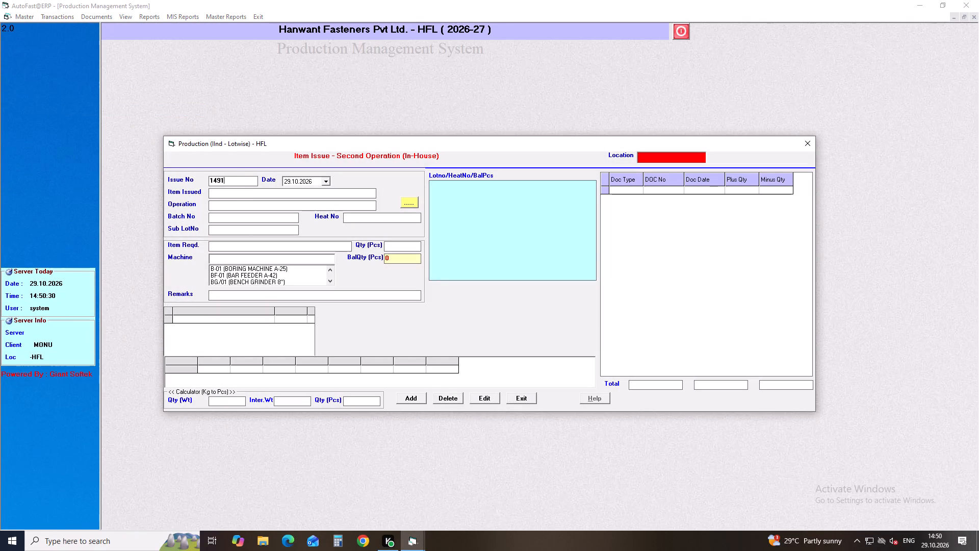
key("BackSpace")
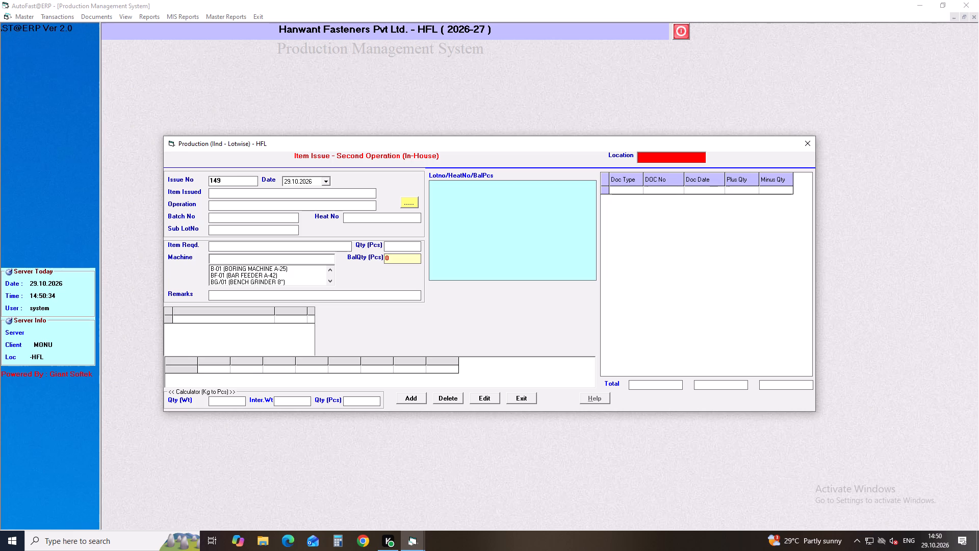
type("141")
key("Return")
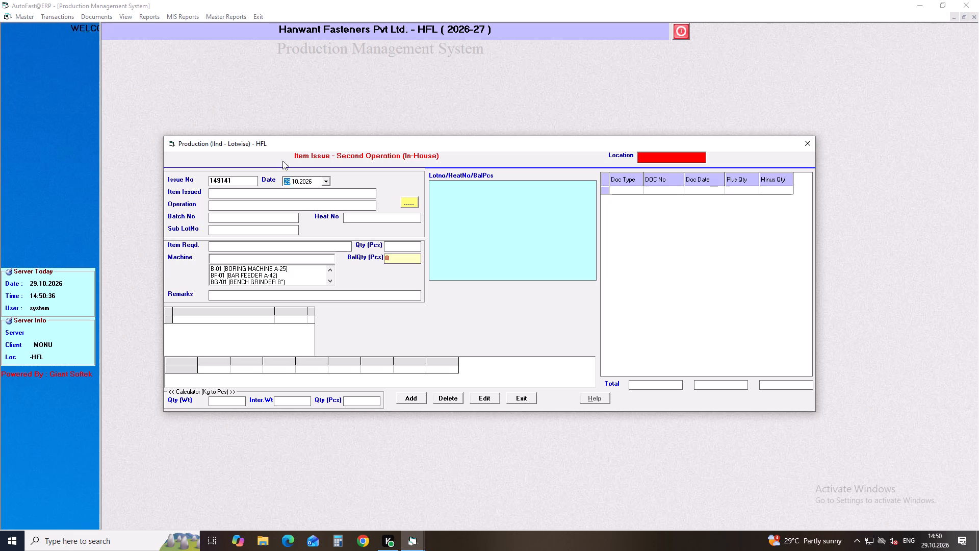
left_click(452, 397)
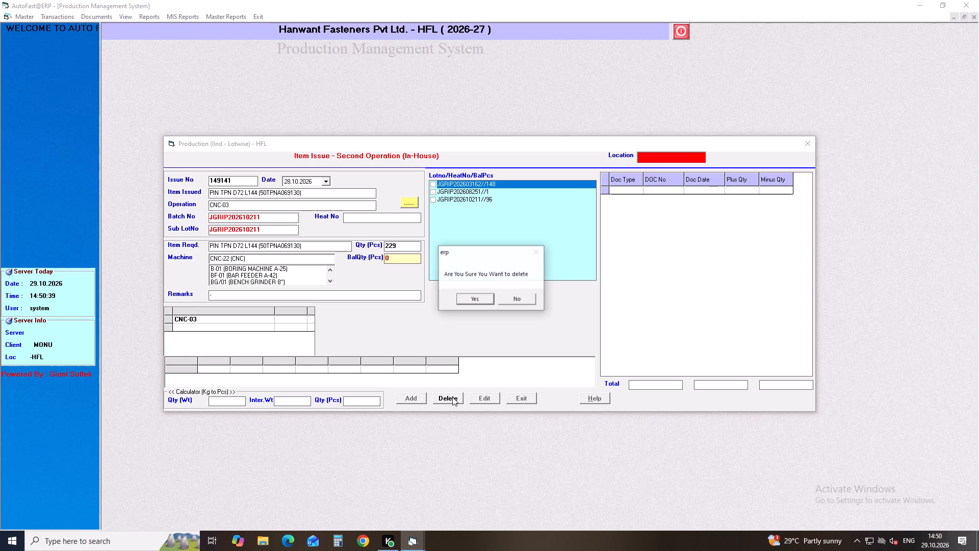
left_click(476, 300)
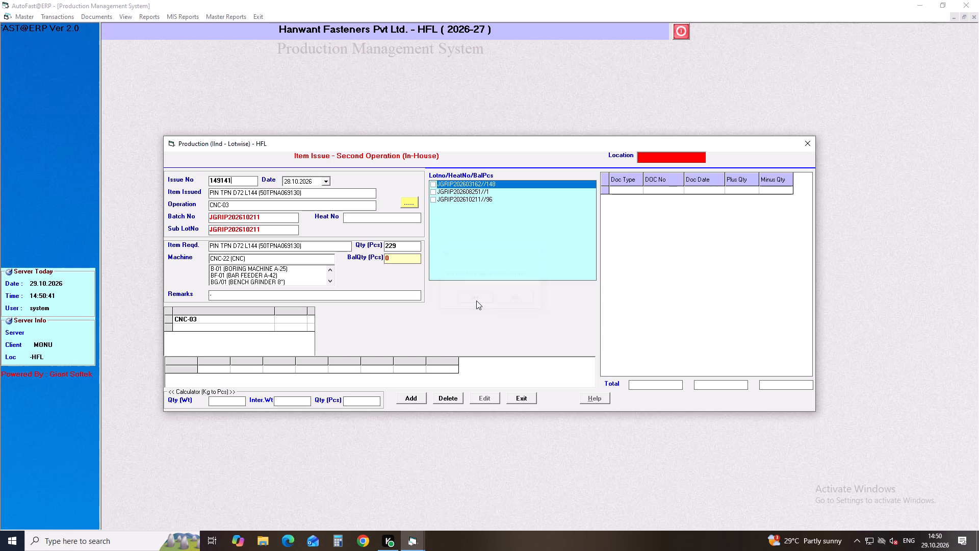
left_click(809, 143)
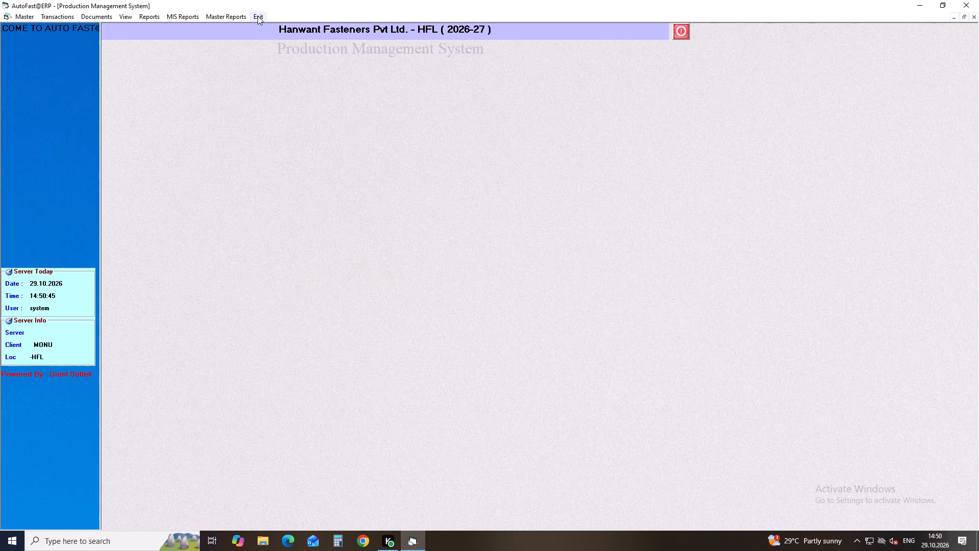
left_click(264, 13)
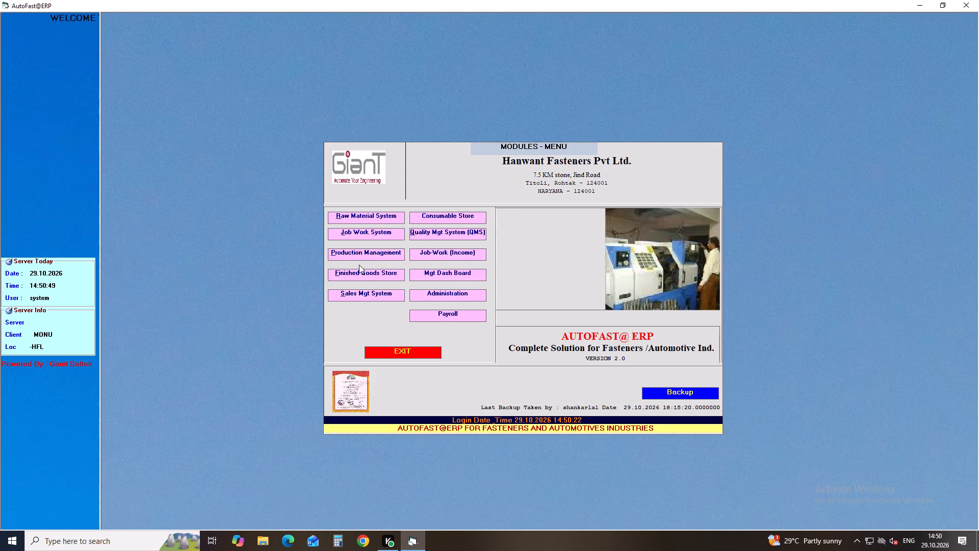
Start a new second-operation job card in the Job Work System, choosing the responsible person and accepting the default date and times.
left_click(368, 232)
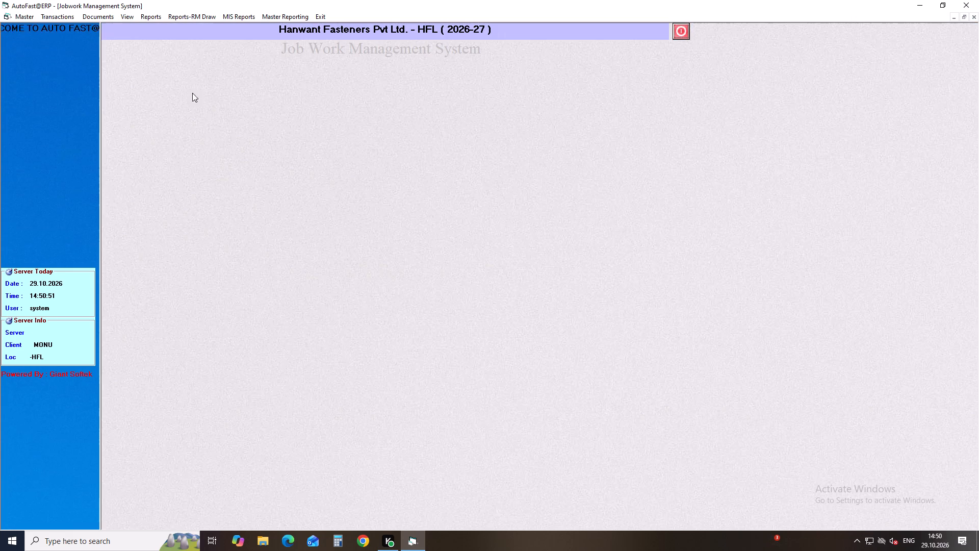
left_click(64, 13)
left_click(205, 173)
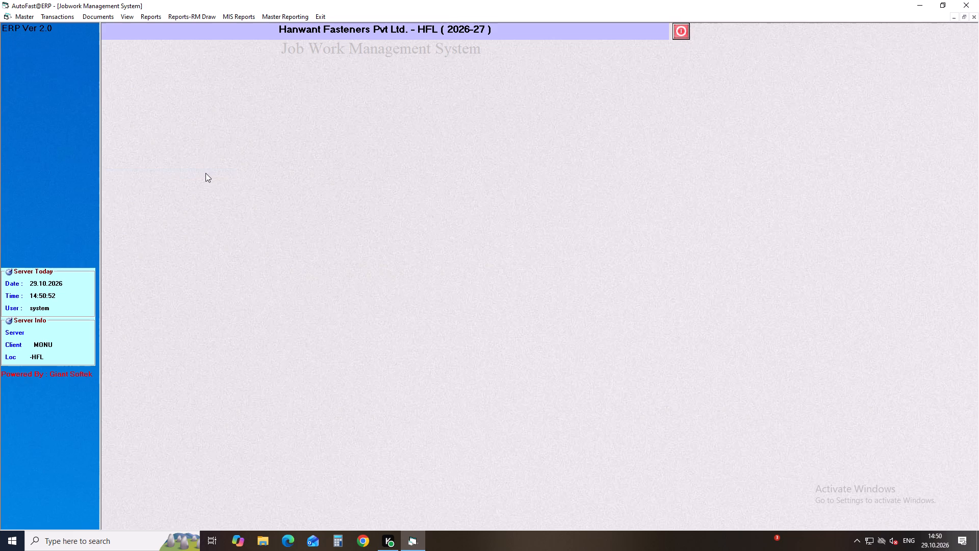
key("Return")
key("Return")
key("Down")
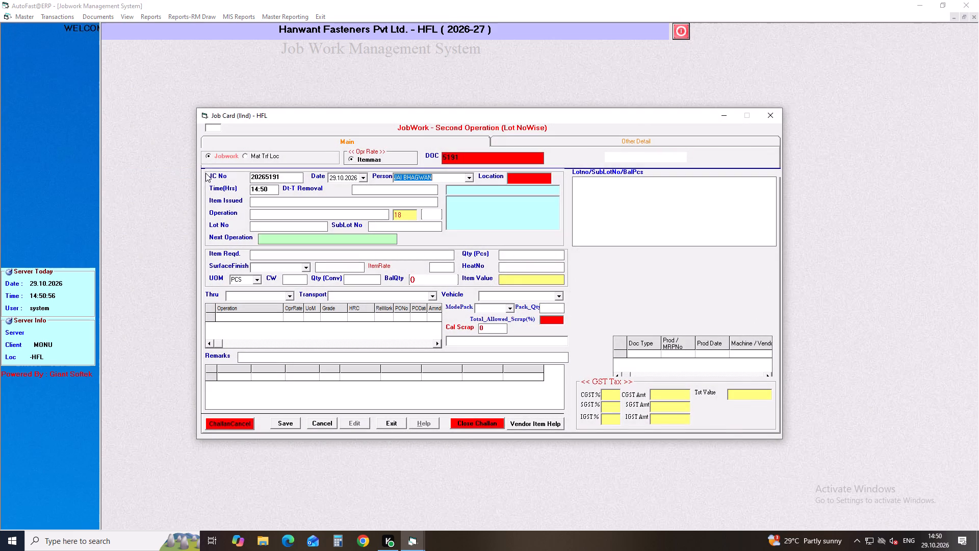
key("Down")
key("Down")
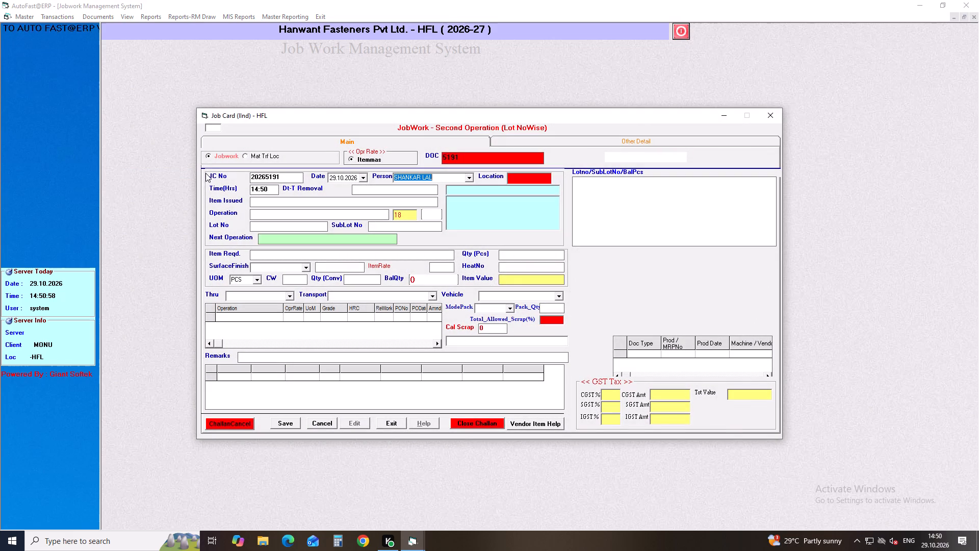
key("Return")
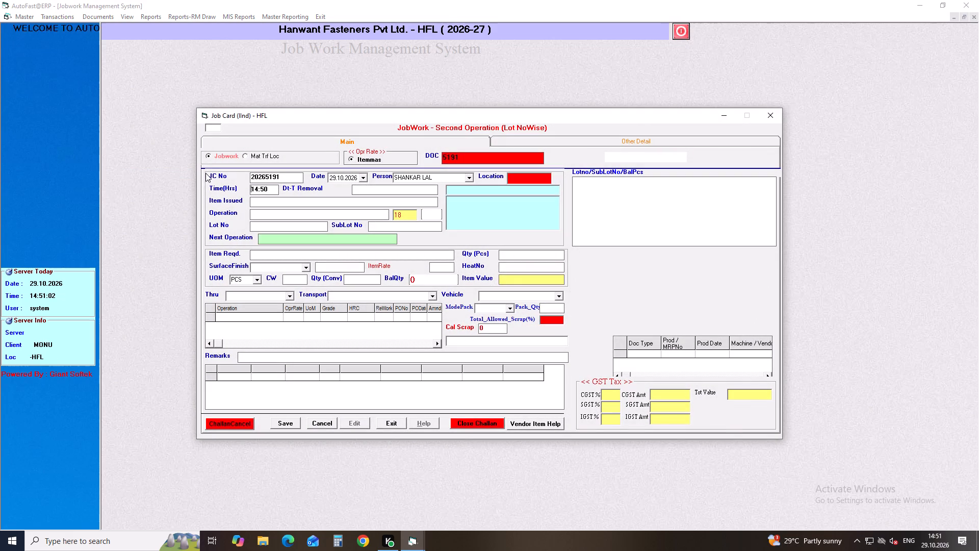
key("Return")
key("Return")
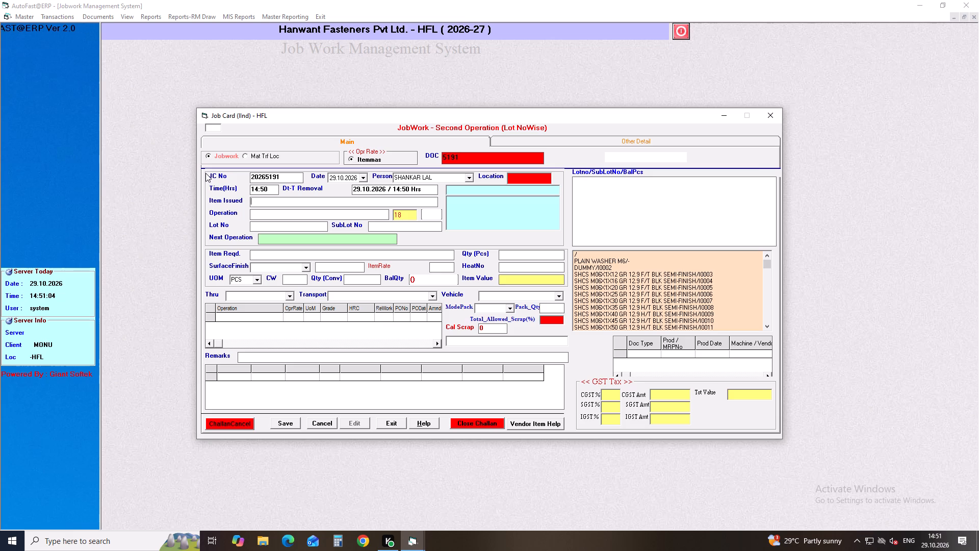
Set the job card's issued and required item to BOLT M STEP RUB STEP 5X28 (BF/01)/I0212.
type("BOLT")
key("space")
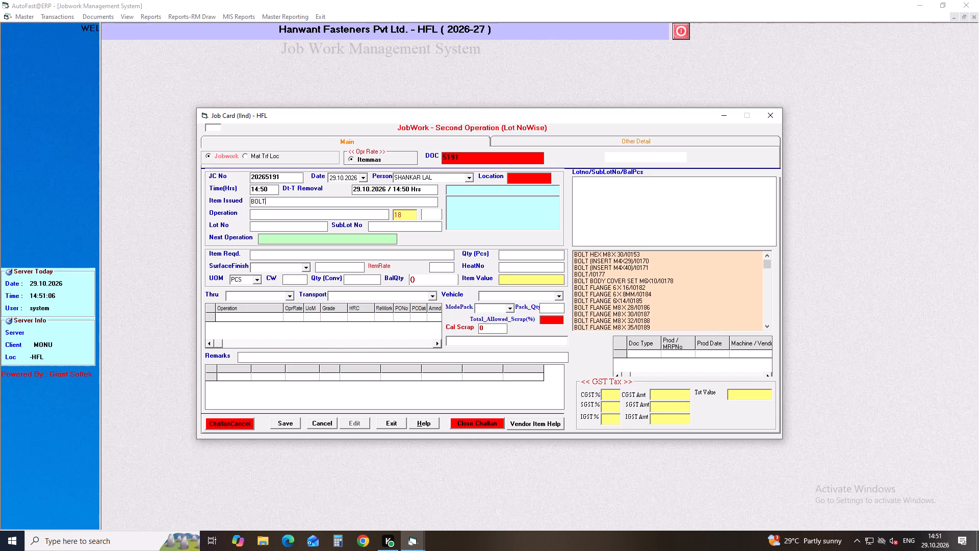
key("m")
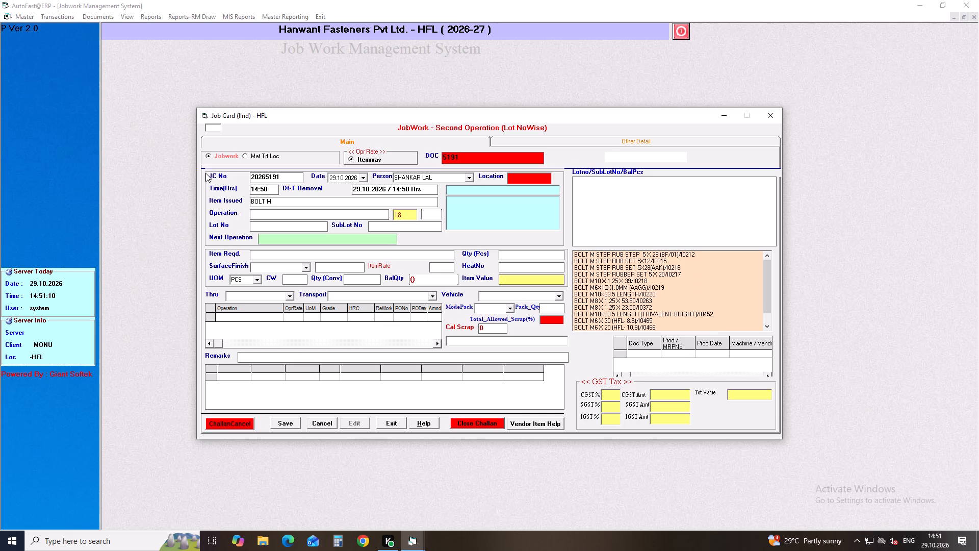
key("Down")
key("Down")
key("Return")
key("Return")
Set the operation to ZINC NICKLE BLACK PLATING and the vendor to HARJAI SONS INDUSTRY.
key("Down")
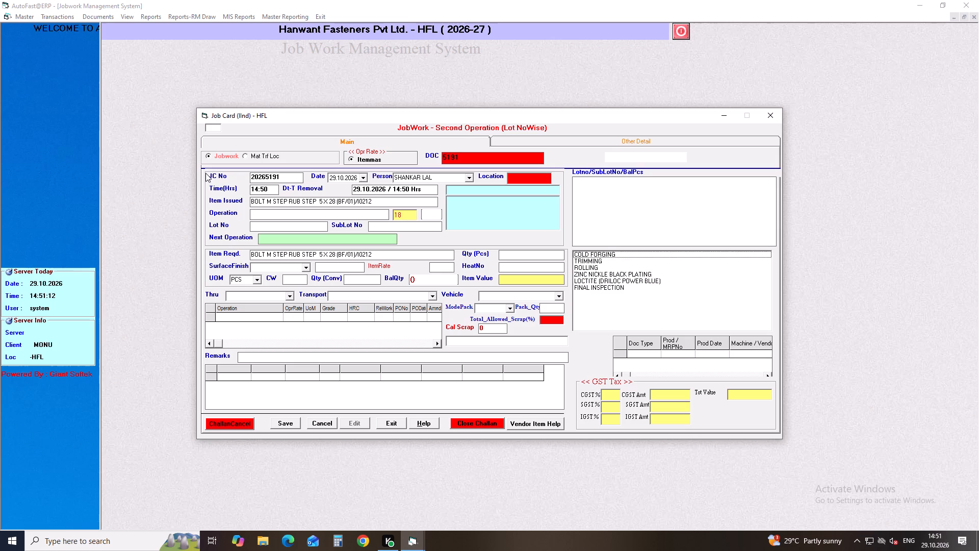
key("Down")
key("Down")
key("Down")
key("Down")
key("Return")
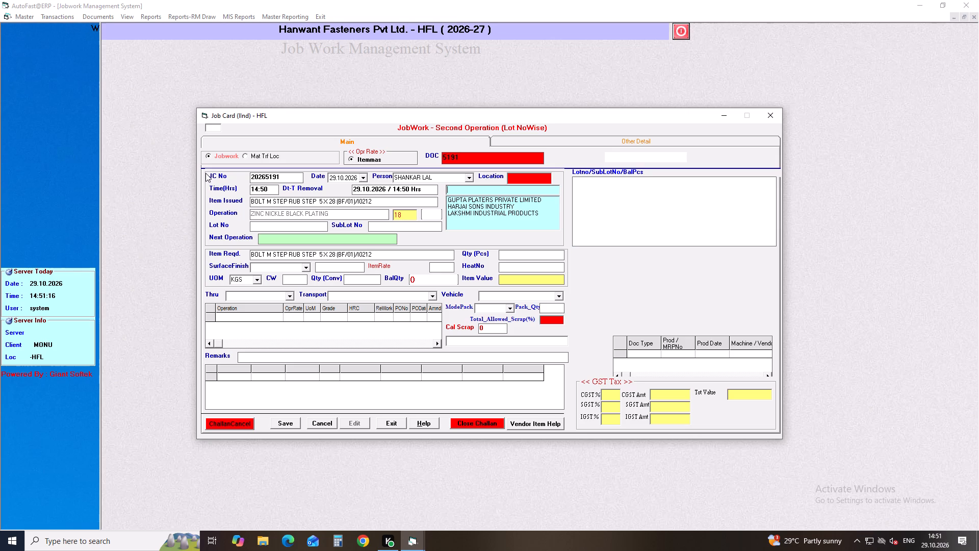
key("Down")
key("Down")
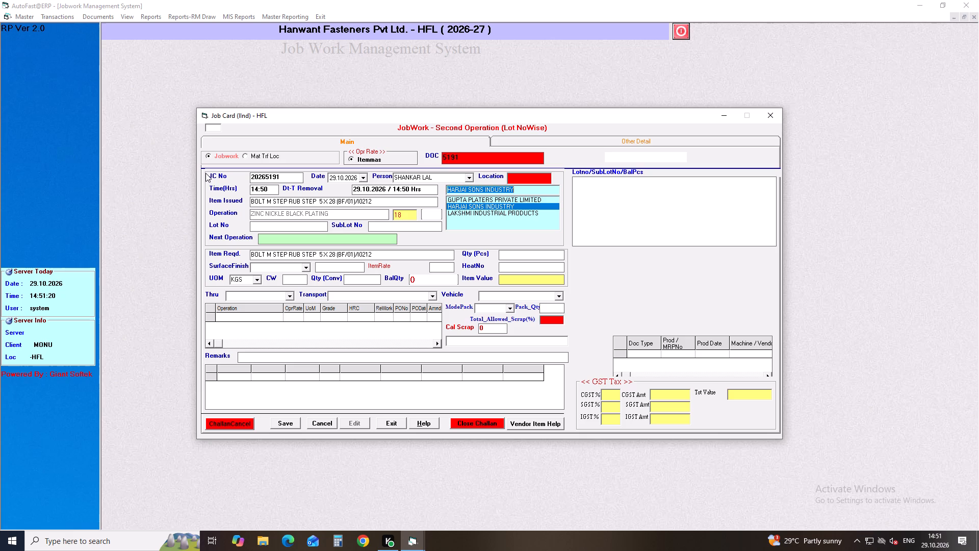
key("Return")
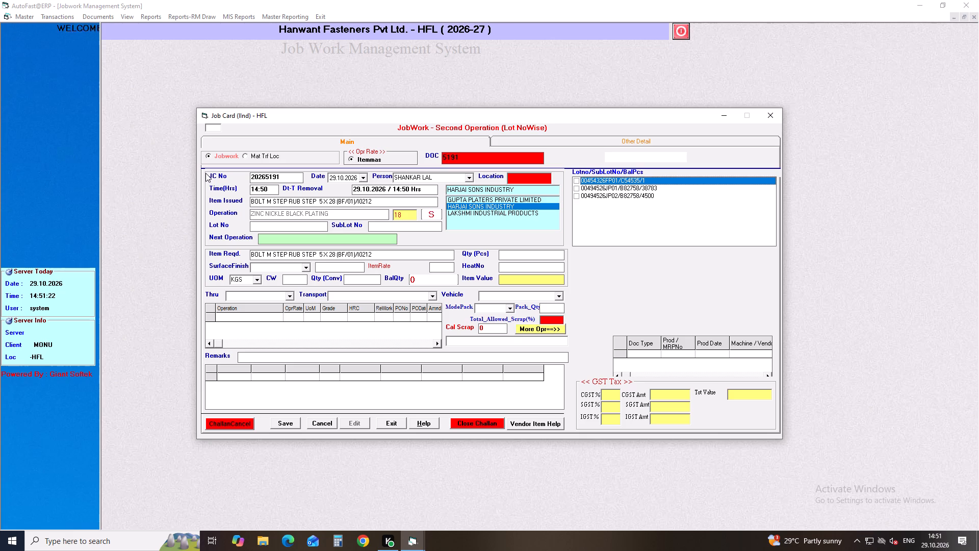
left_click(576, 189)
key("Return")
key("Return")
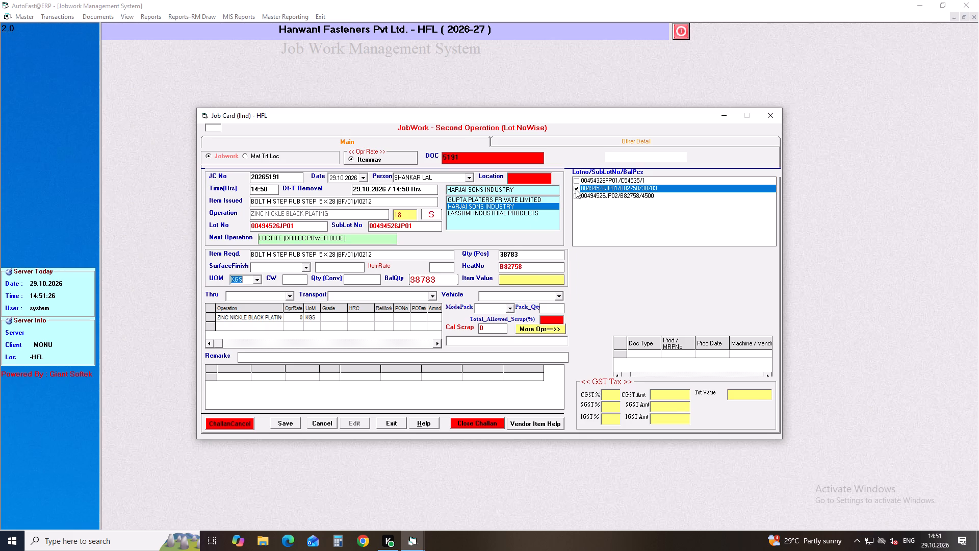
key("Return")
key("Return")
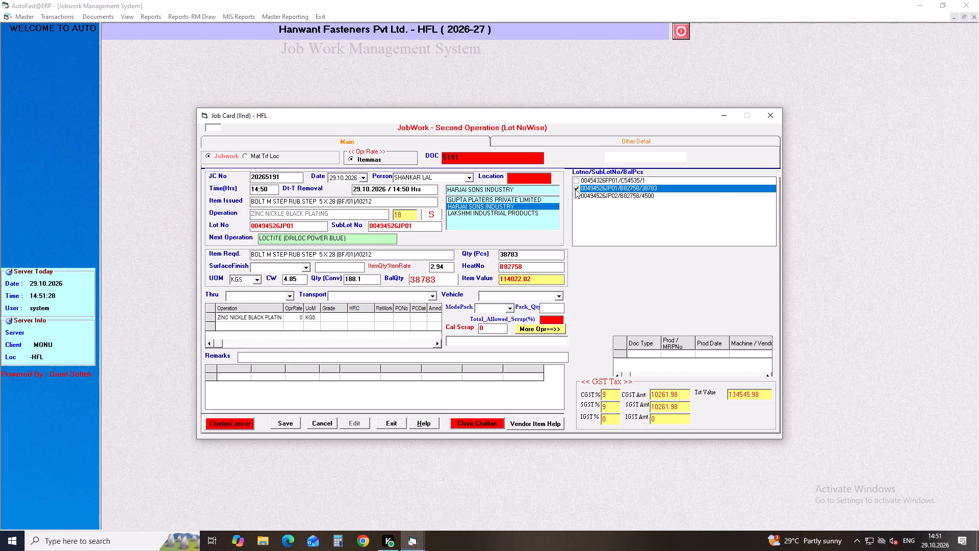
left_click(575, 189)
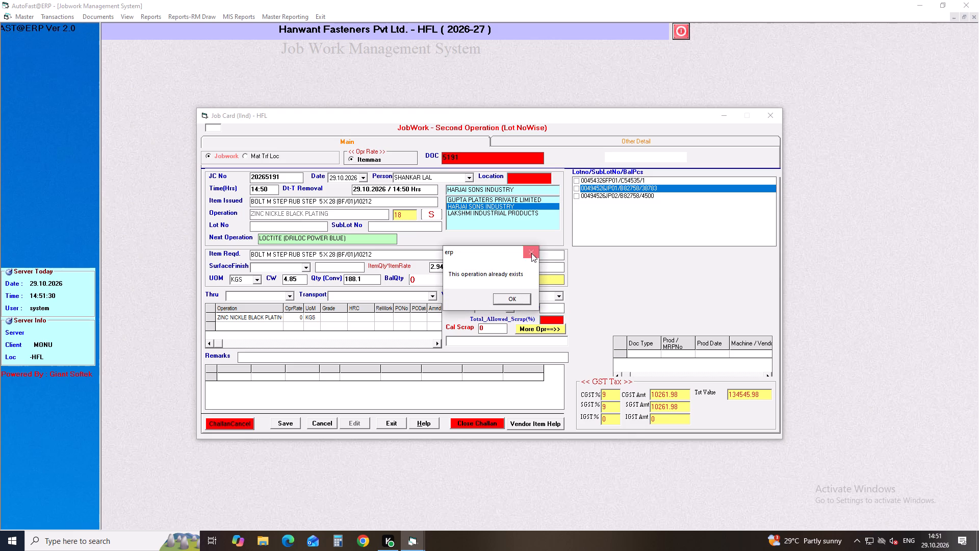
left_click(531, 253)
Select lot 00494526JP02 for the job card and accept its full 4500 pieces, with KGS as the unit.
left_click(579, 197)
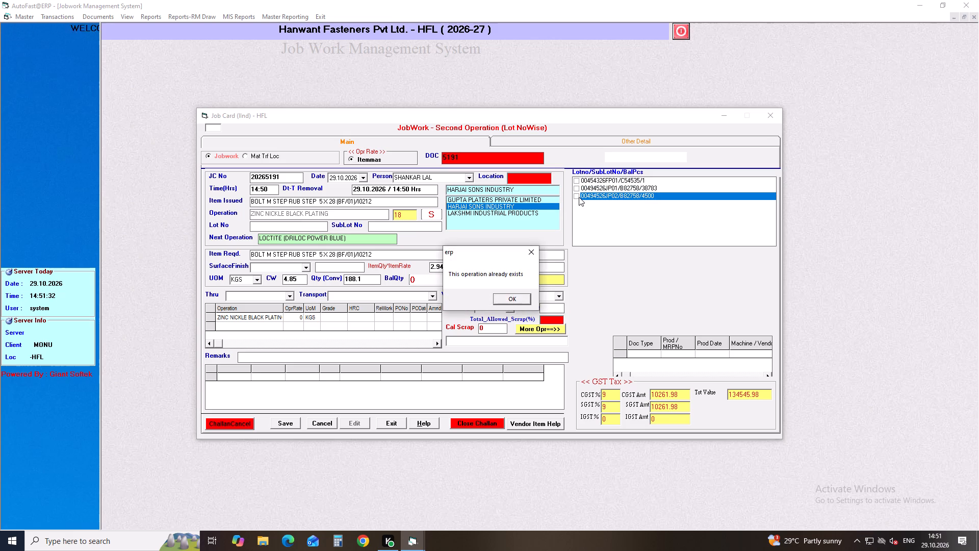
left_click(579, 197)
left_click(533, 255)
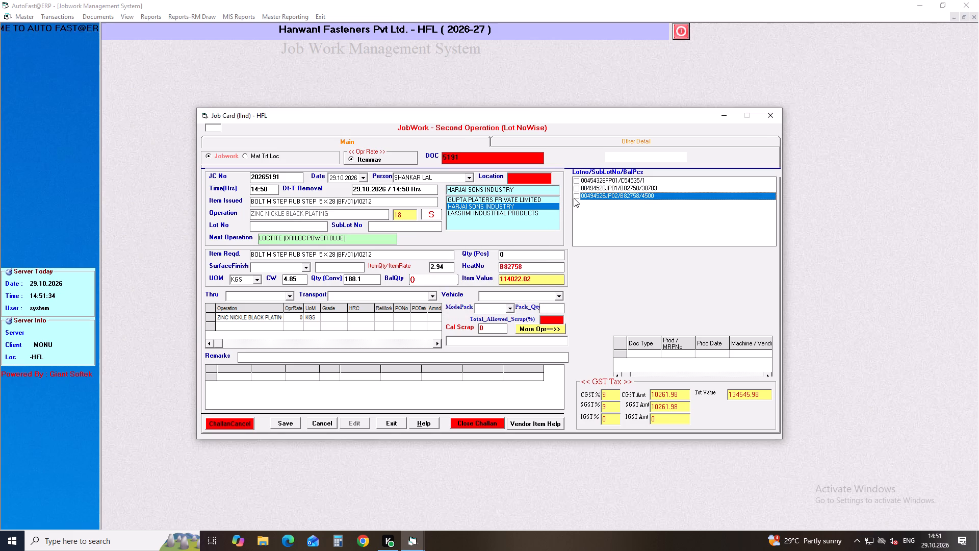
left_click(576, 196)
key("Return")
key("Return")
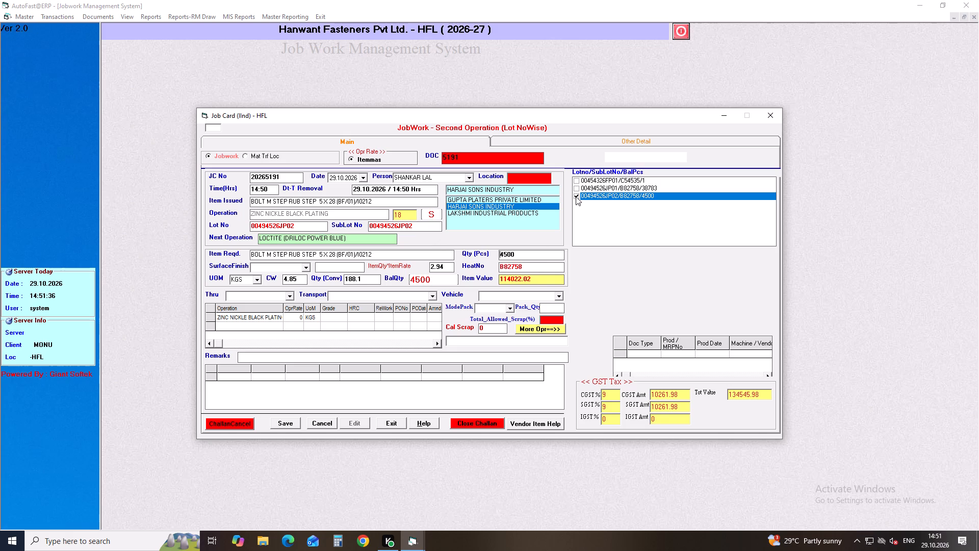
key("Return")
key("Return")
key("Return")
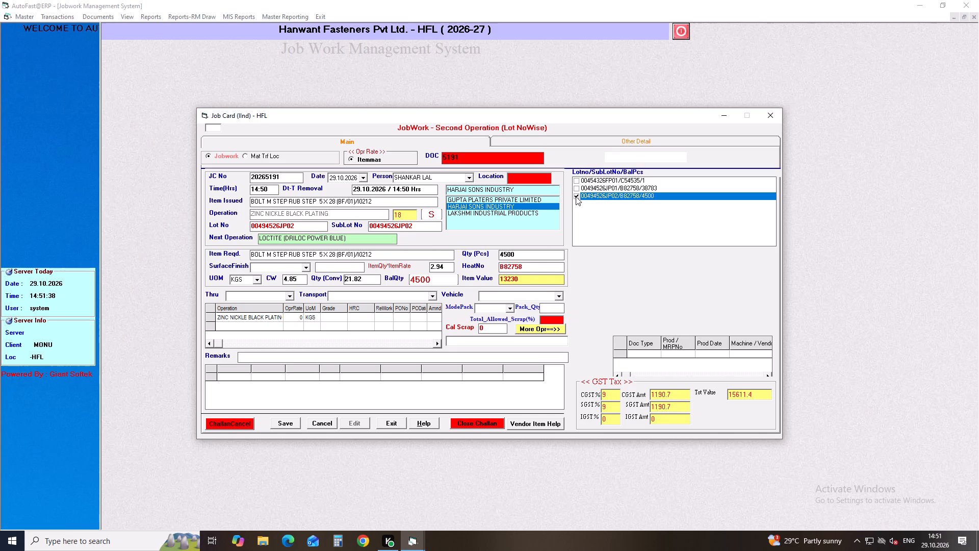
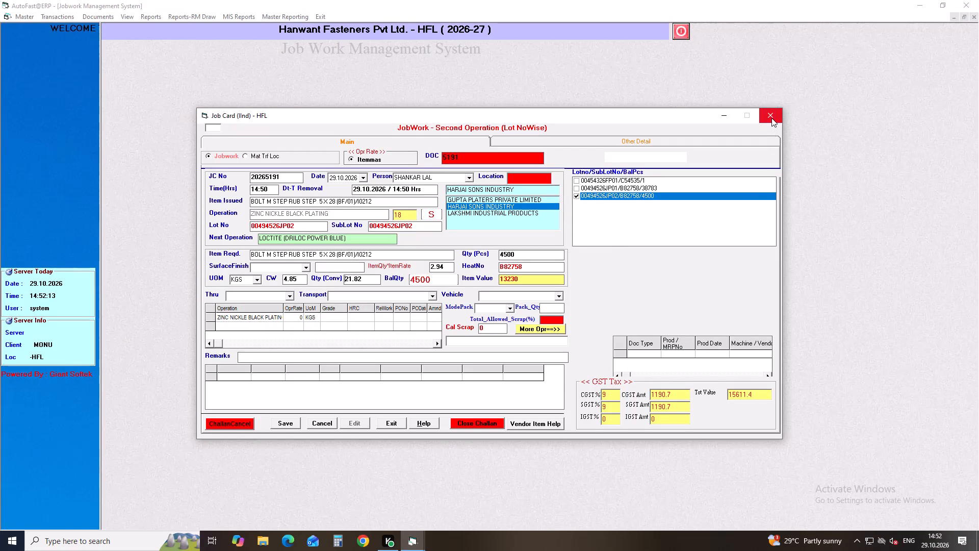
Replace the job card's selected lot with 00494526JP01 and accept its full 38783 pieces, keeping KGS as the unit.
left_click(577, 199)
left_click(511, 300)
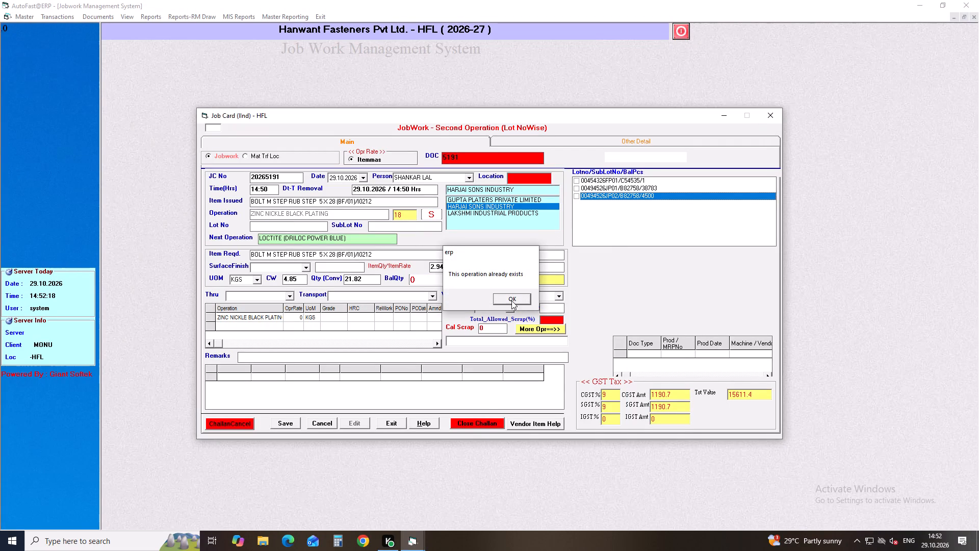
left_click(575, 190)
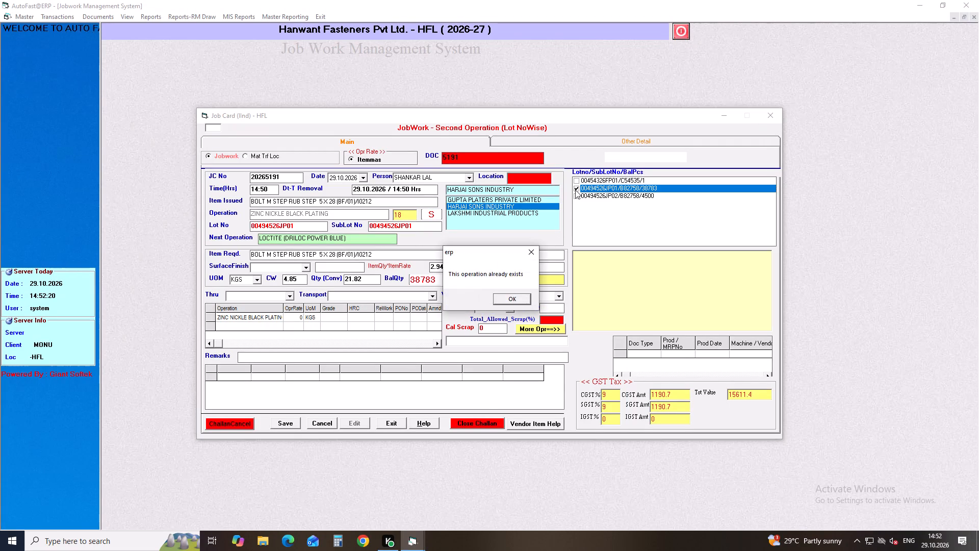
key("Return")
key("Return")
key("Return")
key("Return")
key("Return")
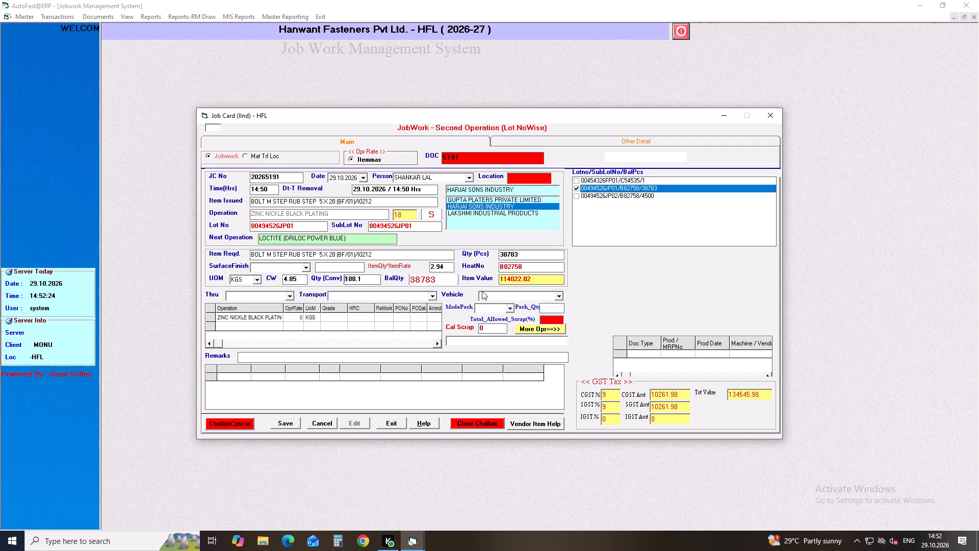
Set the job card's converted quantity to 120 KGS.
left_click_drag(369, 280, 271, 283)
type("120")
key("Return")
key("Return")
key("Return")
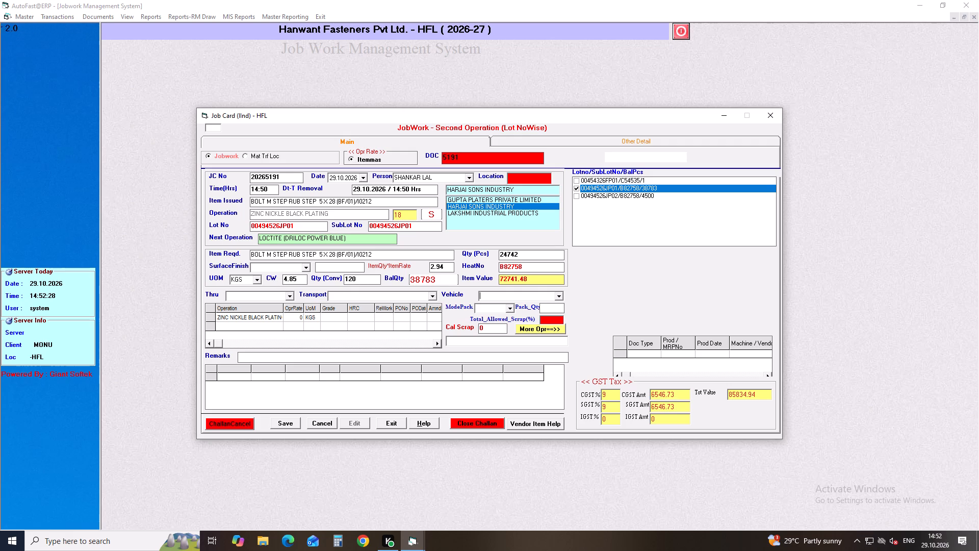
key("Down")
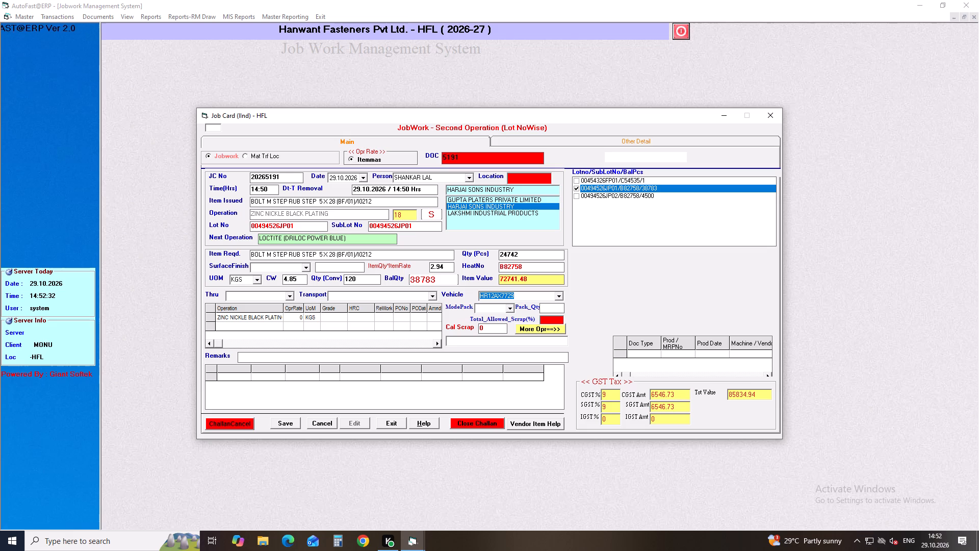
key("Down")
key("Return")
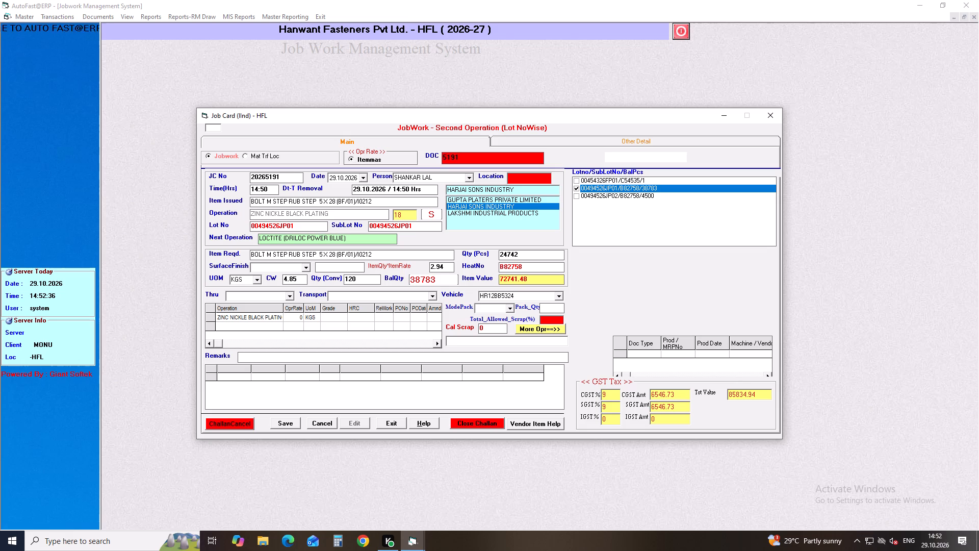
key("Down")
key("Down")
key("Down")
key("Down")
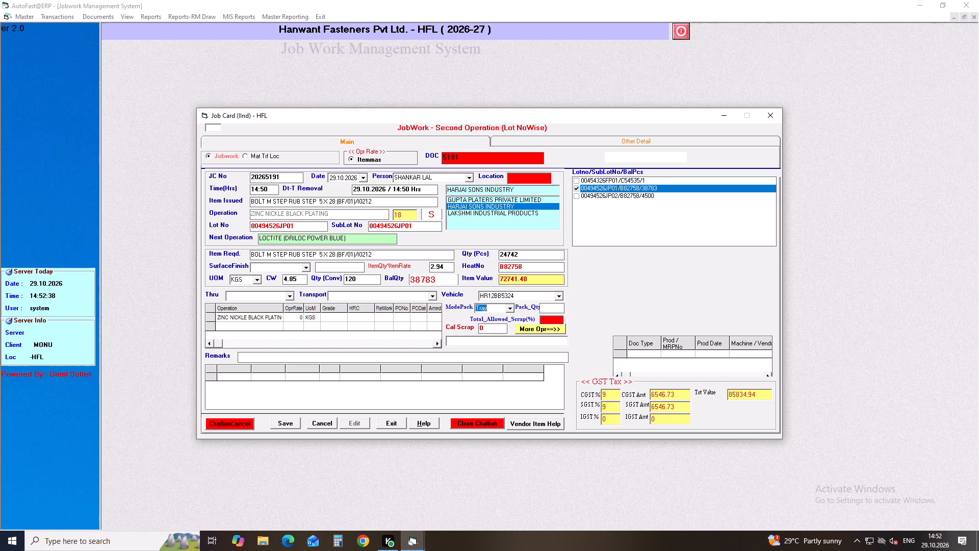
key("Return")
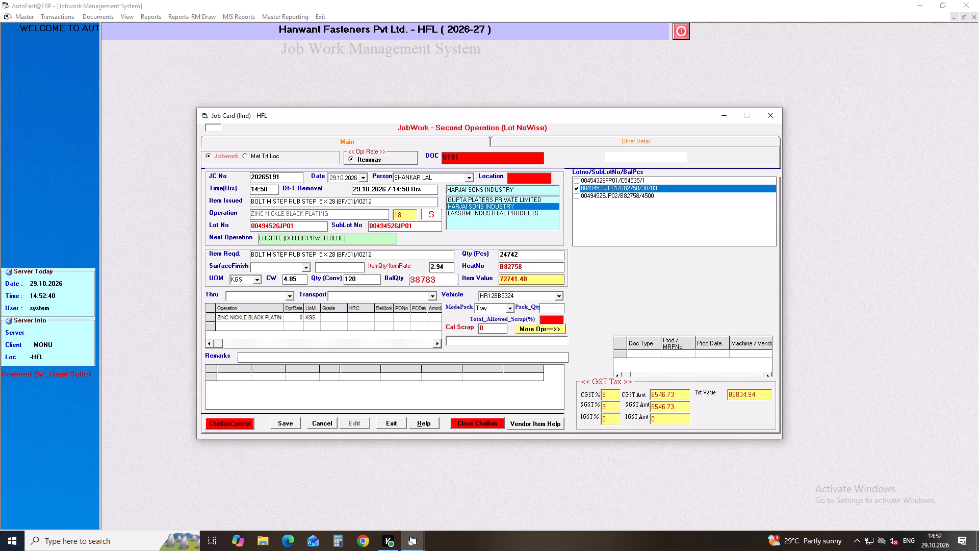
key("2")
key("Return")
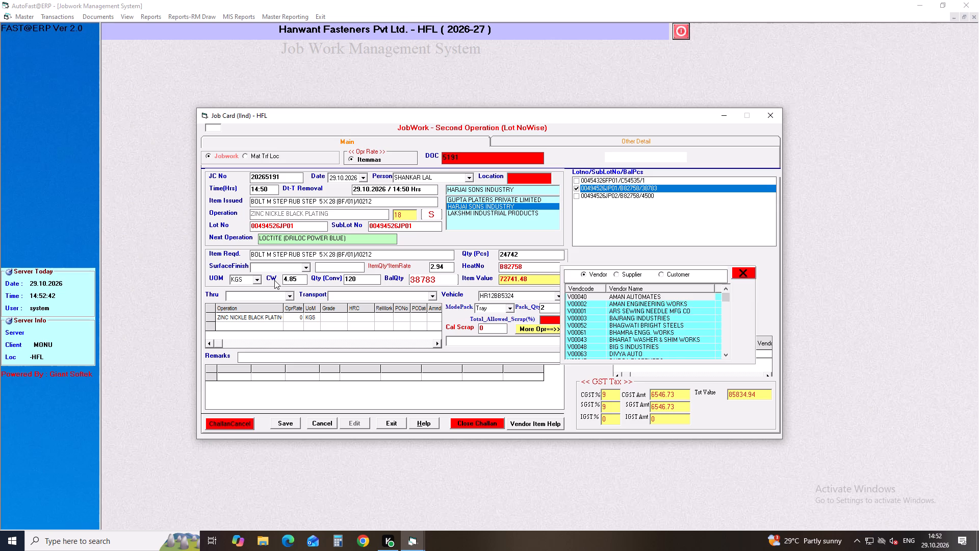
key("Return")
key("Return")
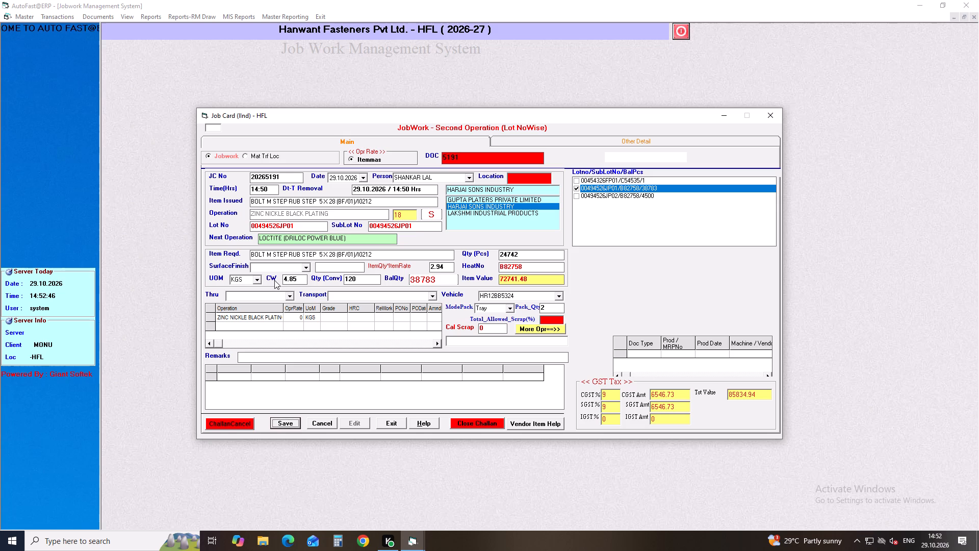
Save job card 20265191 and print 4 copies of its vendor challan.
left_click(285, 425)
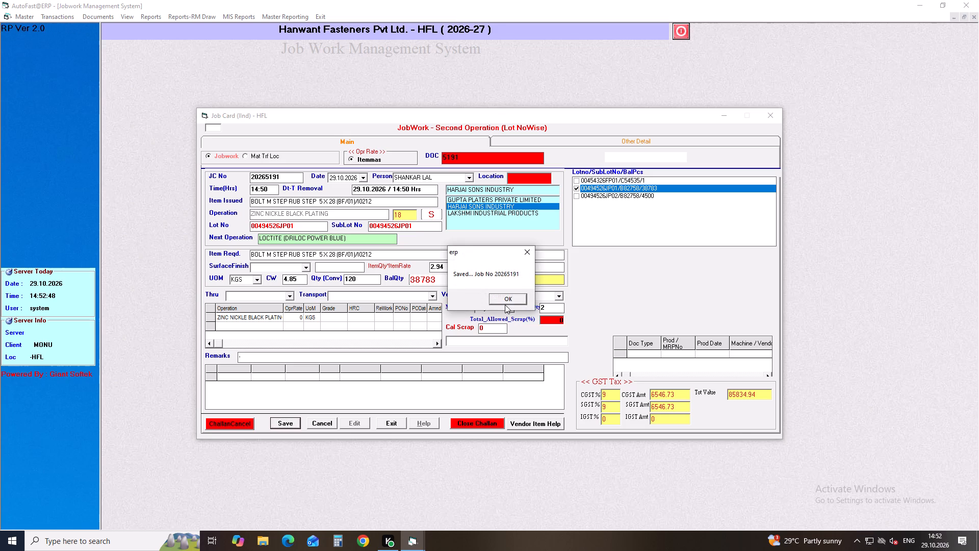
left_click(511, 295)
left_click(480, 309)
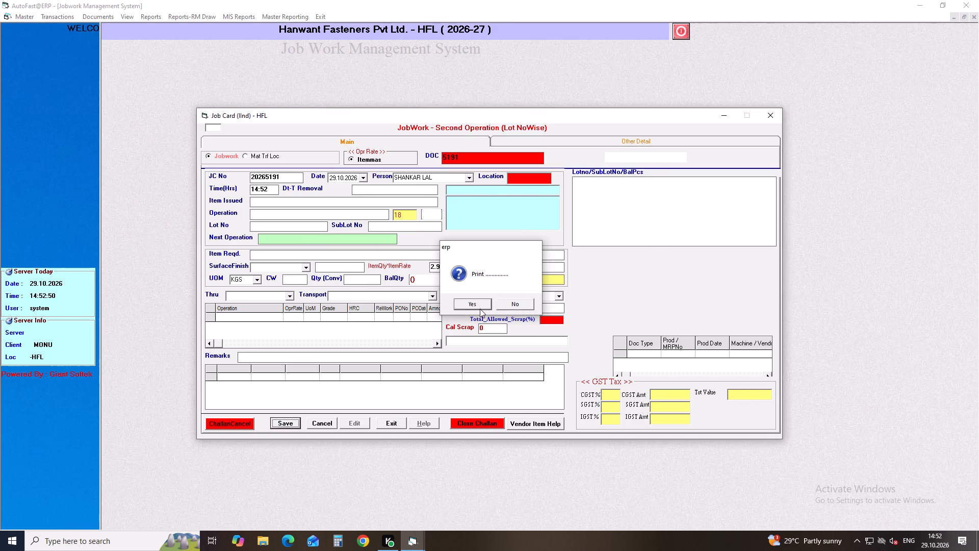
left_click_drag(396, 304, 329, 310)
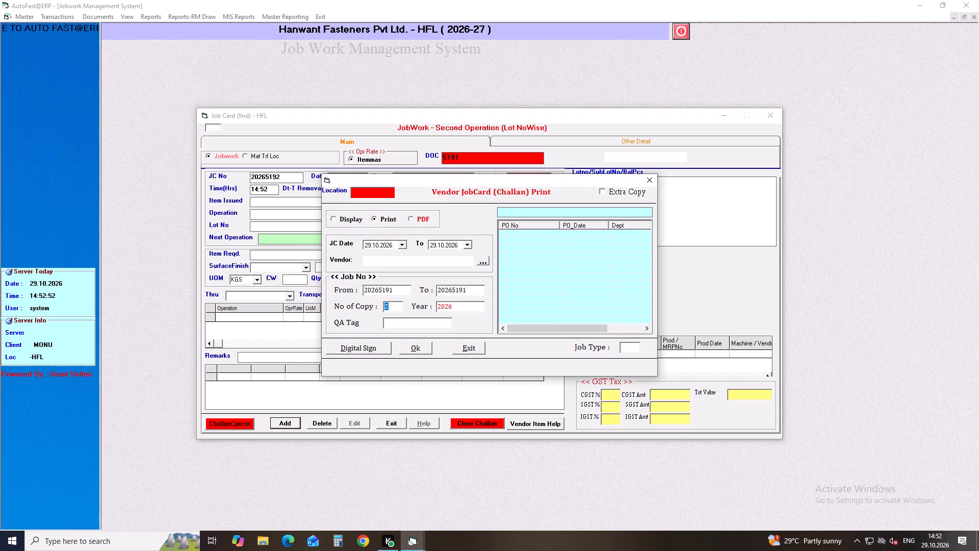
key("4")
left_click(424, 349)
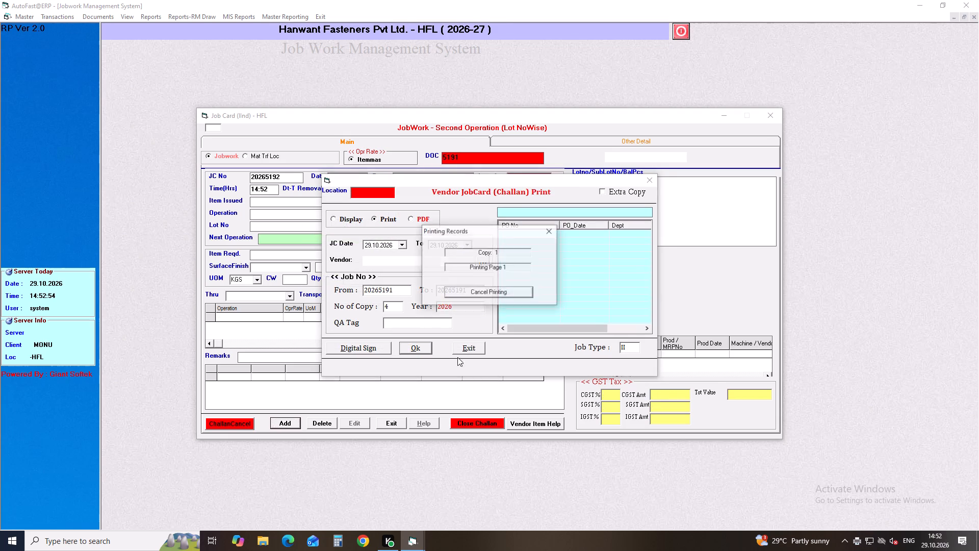
left_click(648, 183)
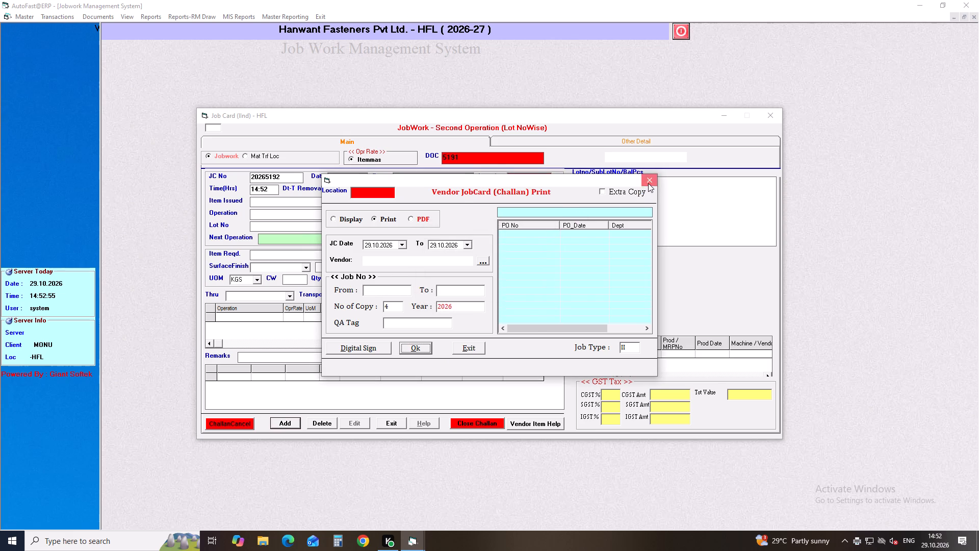
Start another second-operation job card, keeping the same responsible person and accepting the default date and times.
key("Return")
key("Return")
key("Return")
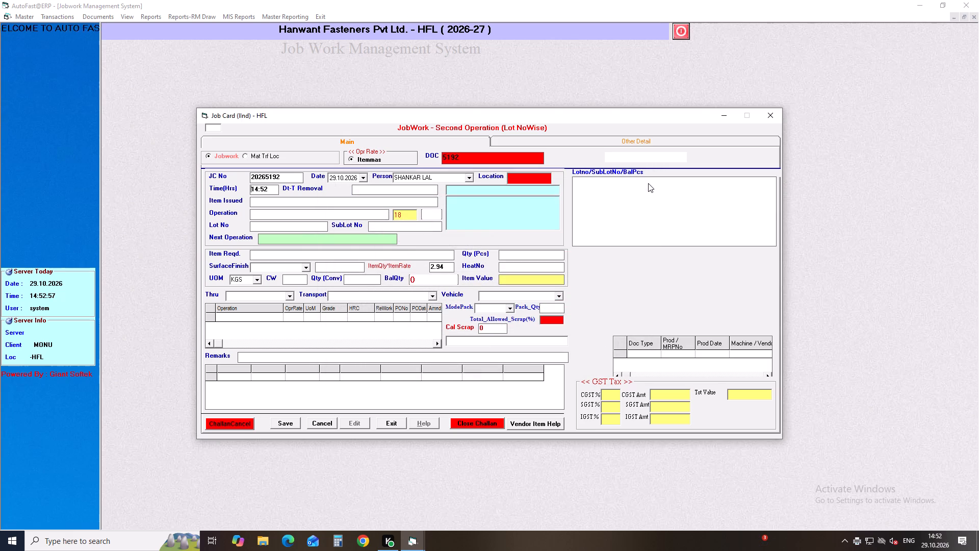
key("Return")
key("Return")
Set the new job card's issued and required item to BOLT M STEP RUB STEP 5X28 (BF/01)/I0212.
type("BOL")
type("T M")
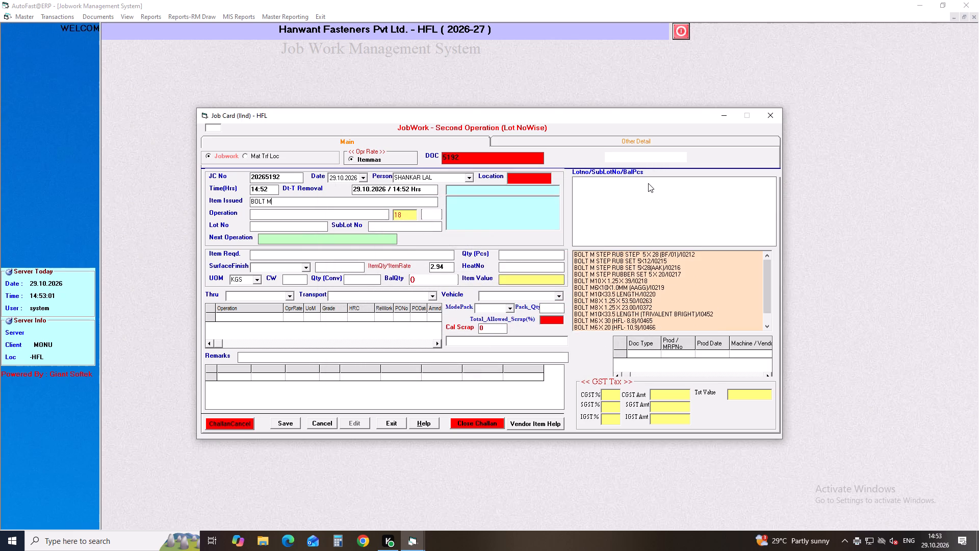
key("Down")
key("Down")
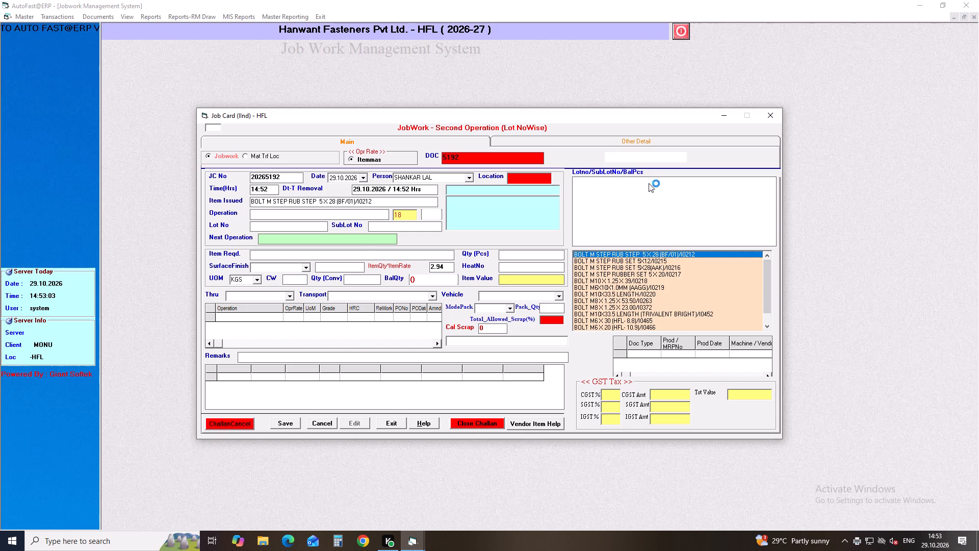
key("Return")
key("Return")
Choose ZINC NICKLE BLACK PLATING as the new job card's operation.
key("Down")
key("Down")
key("Down")
key("Down")
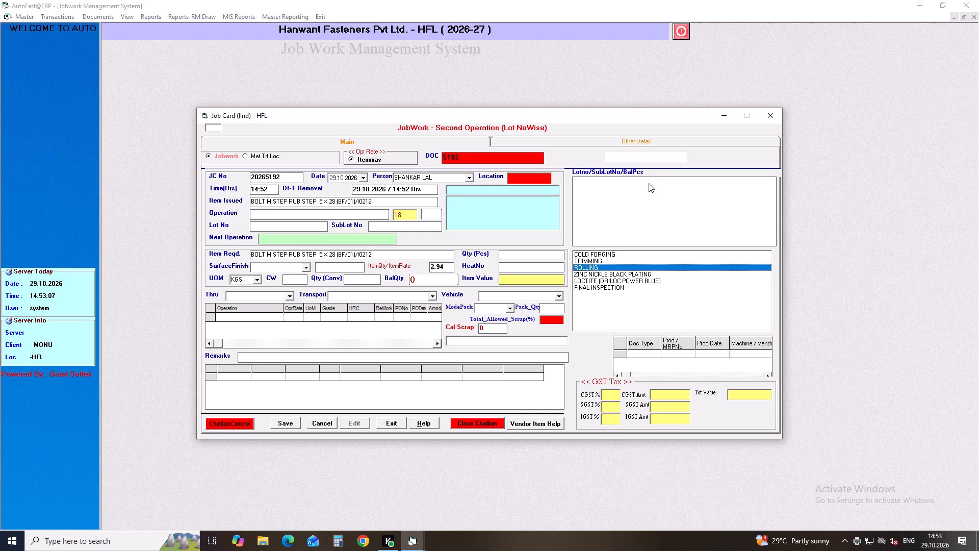
key("Down")
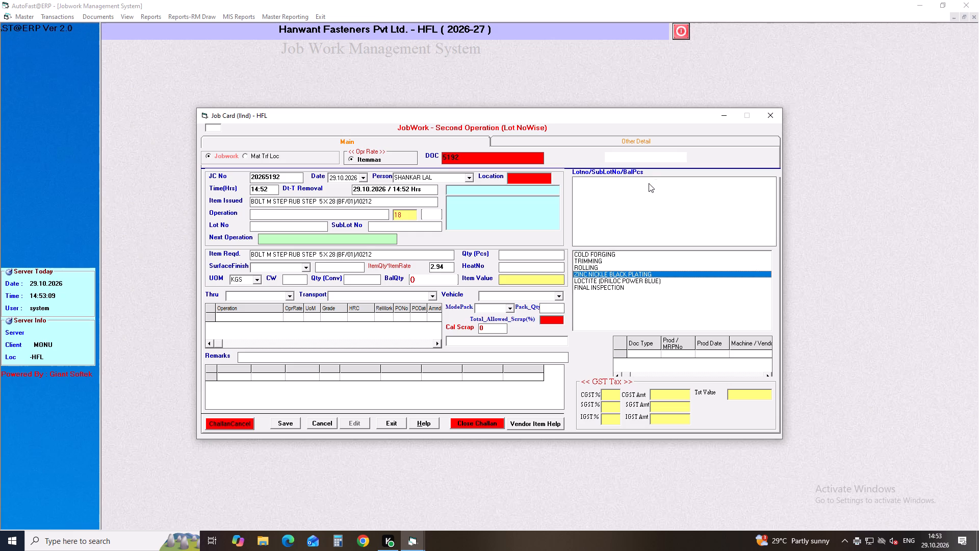
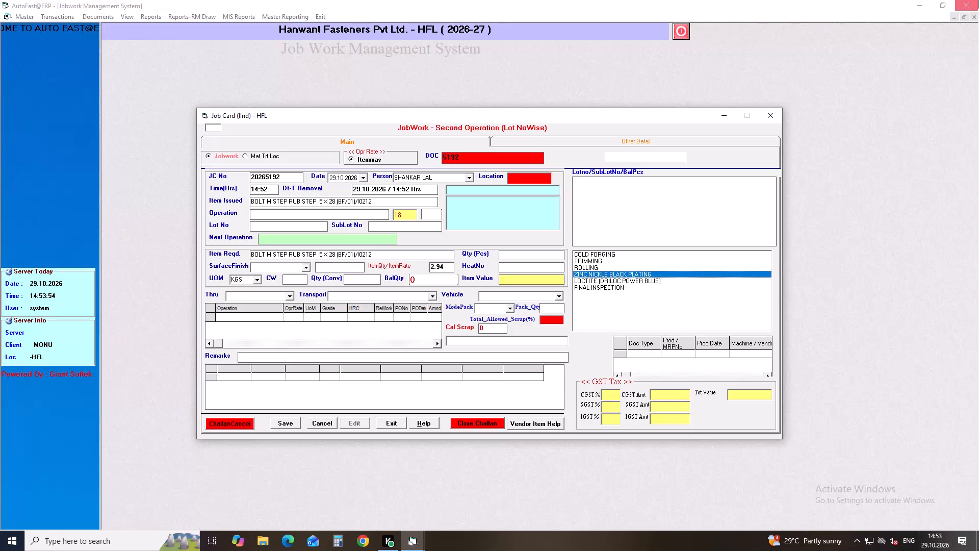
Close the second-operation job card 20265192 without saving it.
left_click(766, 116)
Create the e-way bill JSON for Job Outward challans from number 5183 to 5191.
left_click(91, 19)
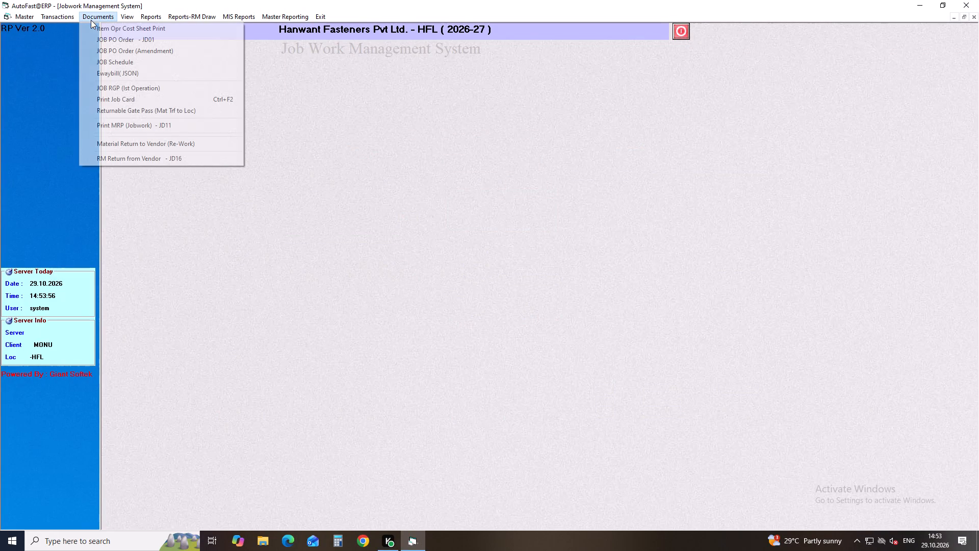
left_click(137, 73)
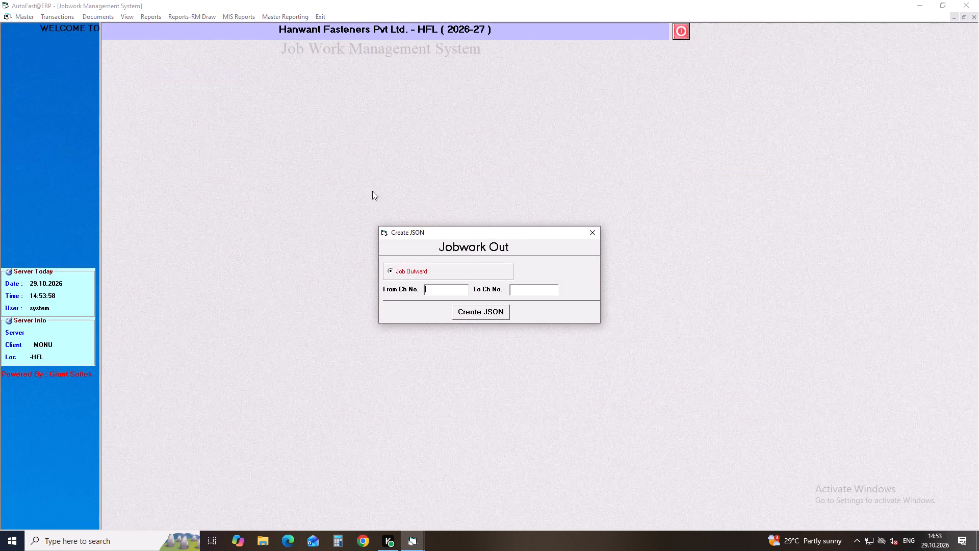
left_click(460, 292)
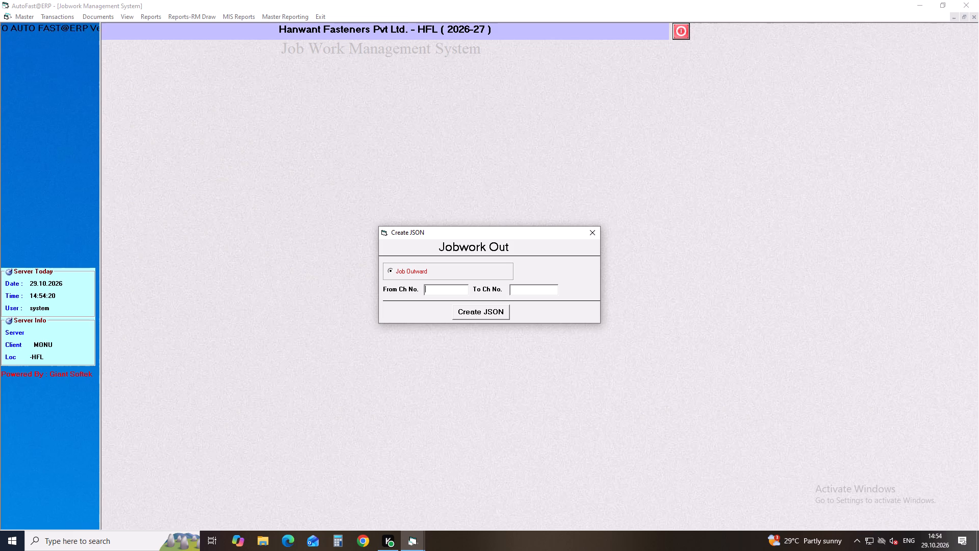
type("51")
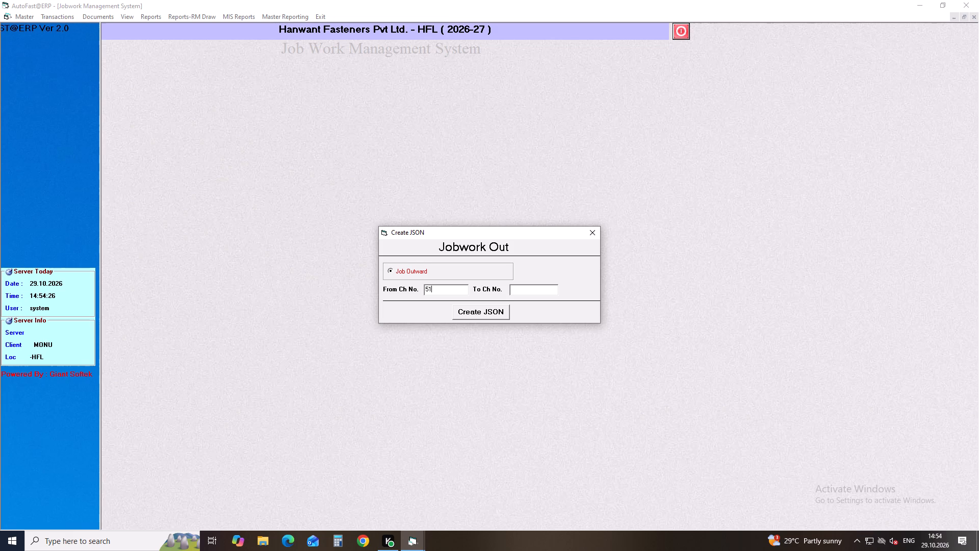
type("83")
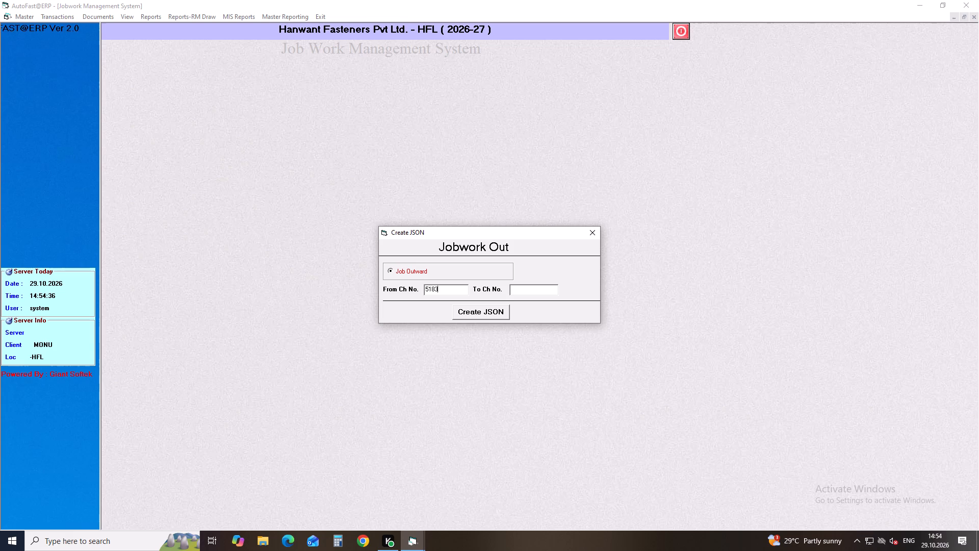
scroll(460, 292, "up", 1)
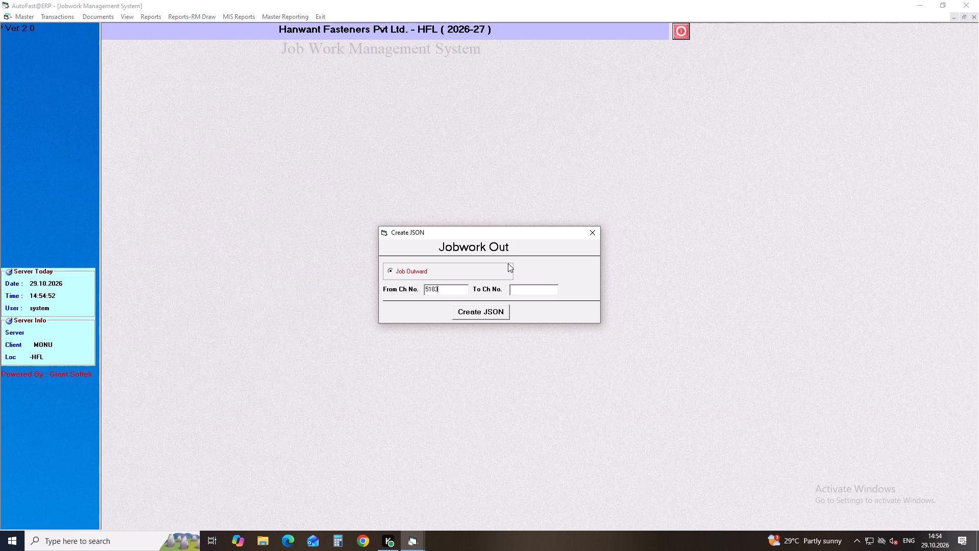
key("Return")
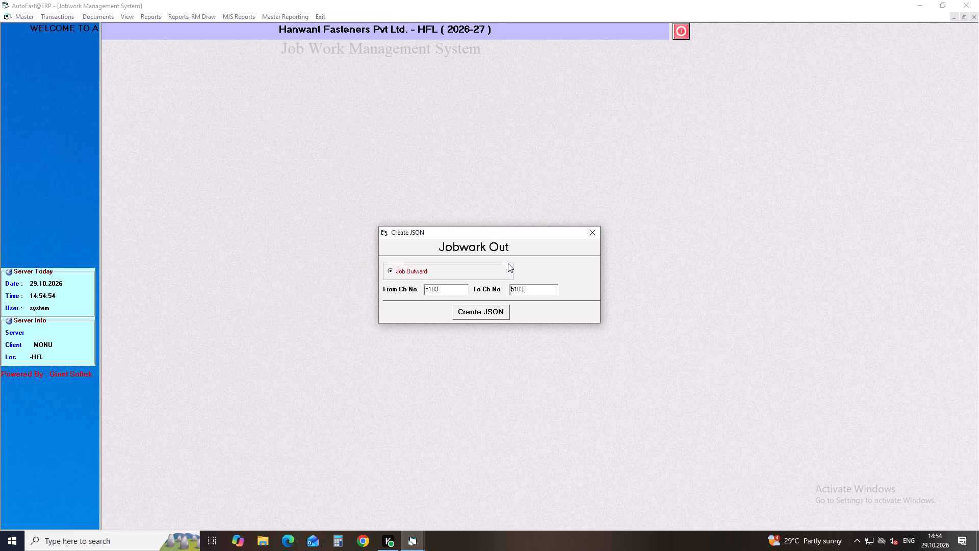
key("5")
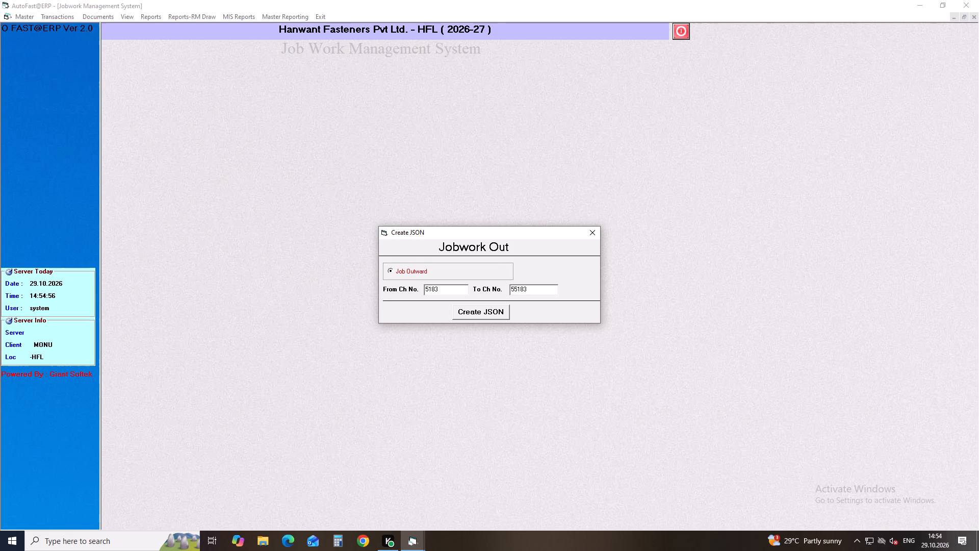
left_click_drag(529, 286, 503, 293)
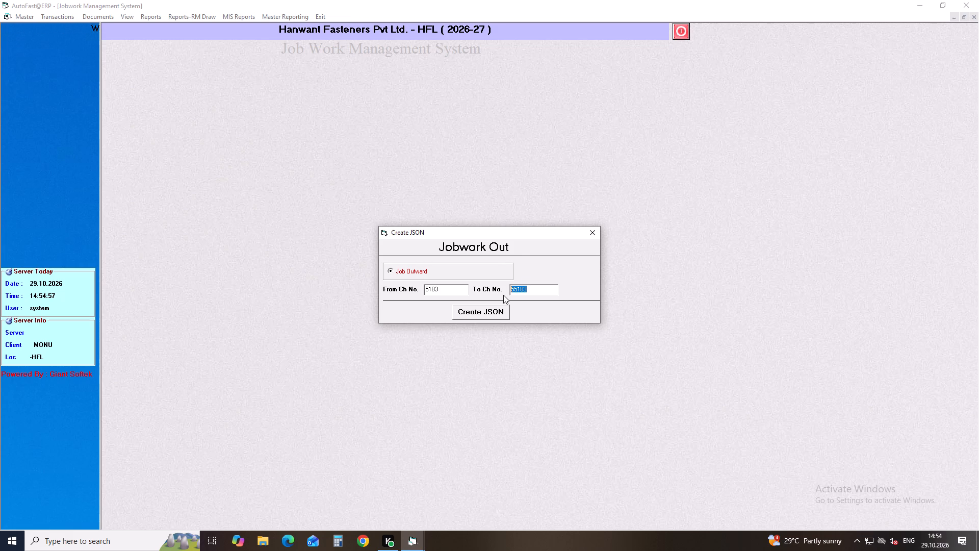
type("5191")
key("Return")
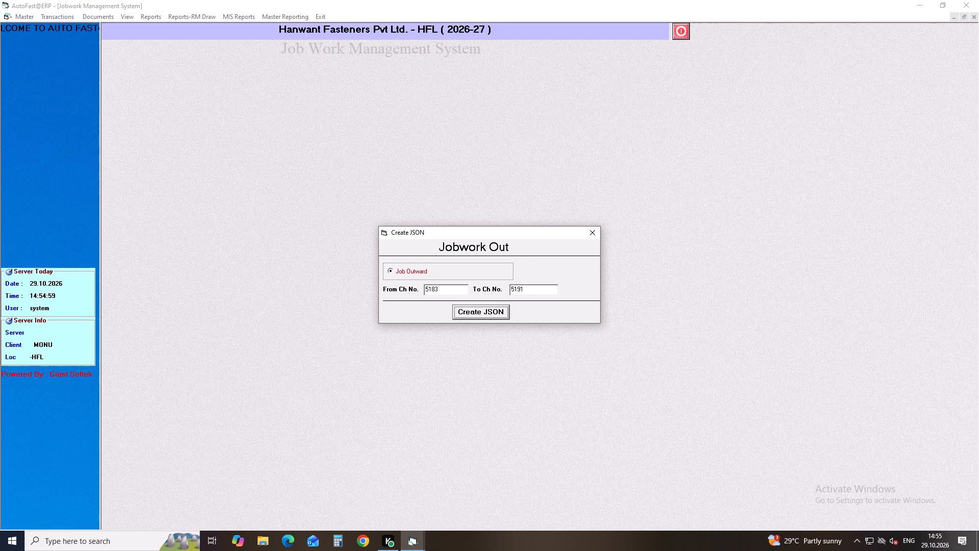
left_click(483, 312)
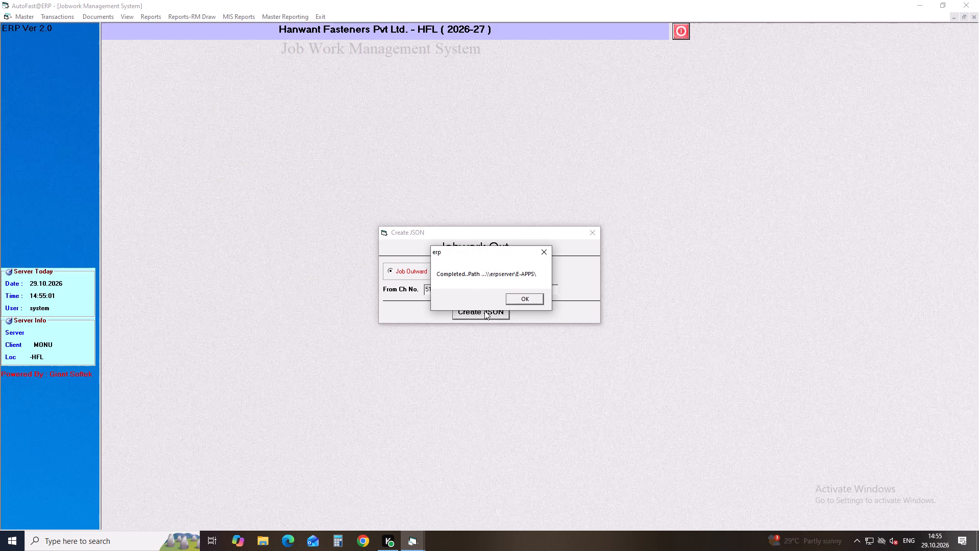
left_click(531, 301)
Switch to Google Chrome and run the earlier Google search for ewaybill.
left_click(367, 543)
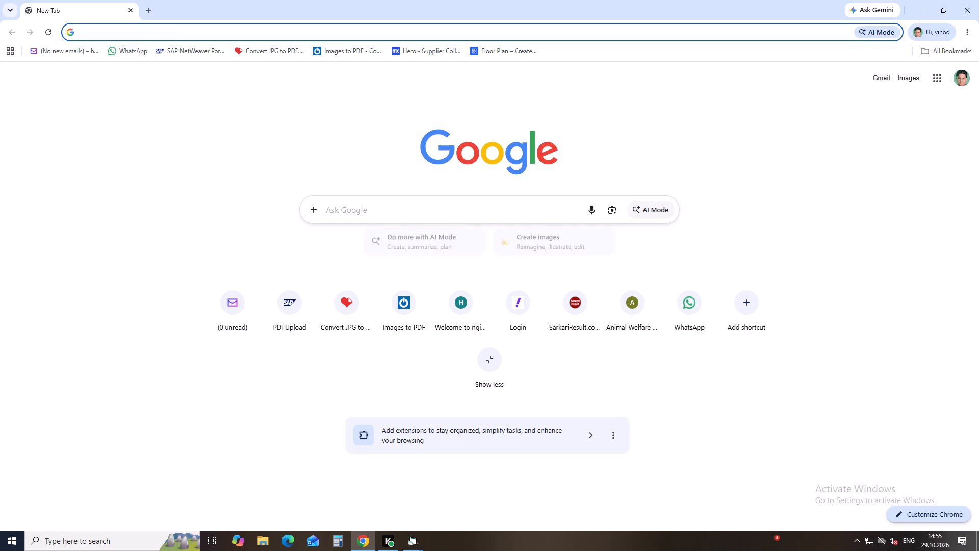
left_click(142, 36)
left_click(121, 56)
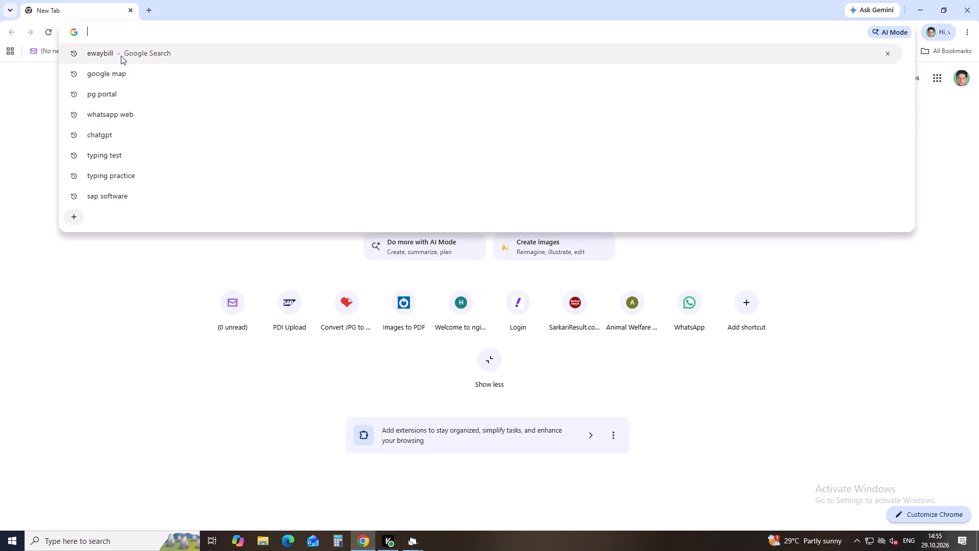
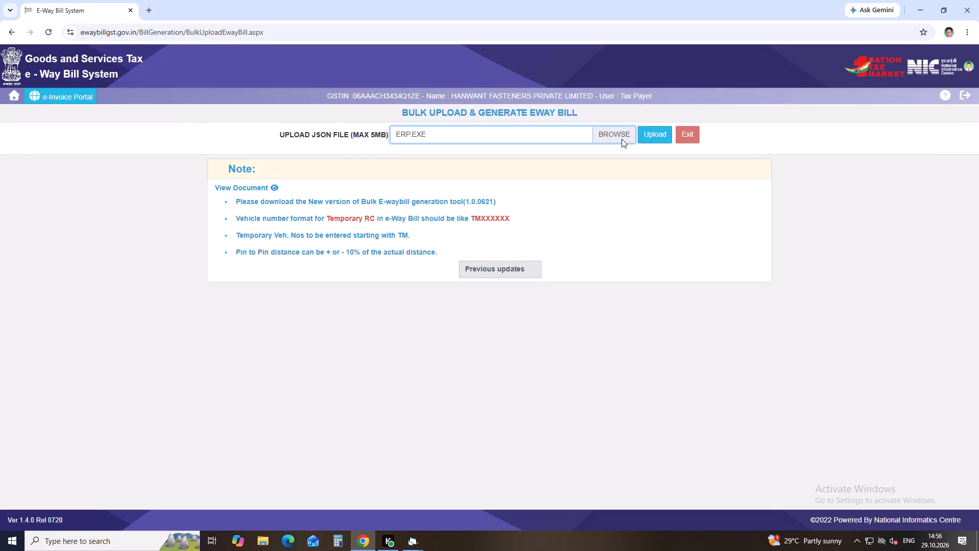
Upload the GSTR1 JSON file for bulk e-way bill generation.
left_click(621, 136)
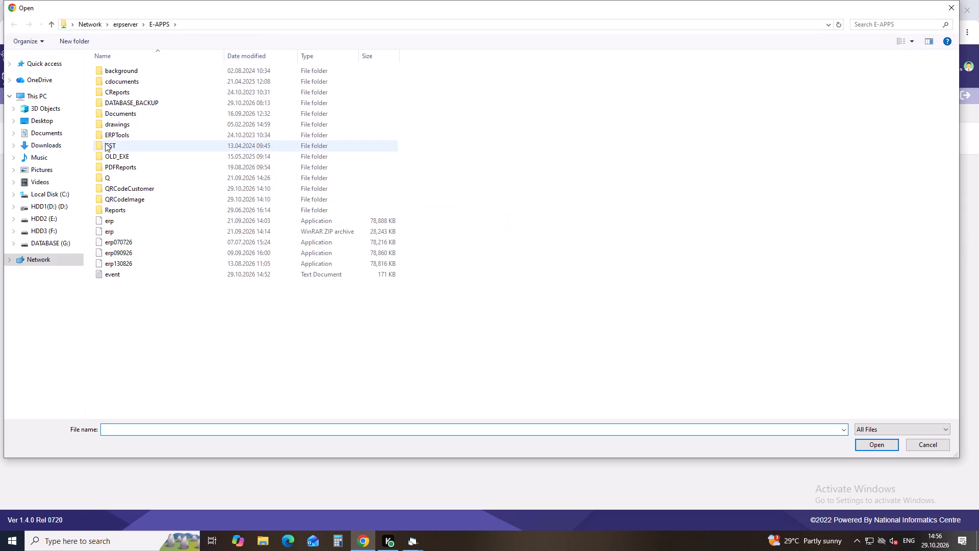
double_click(105, 143)
double_click(262, 73)
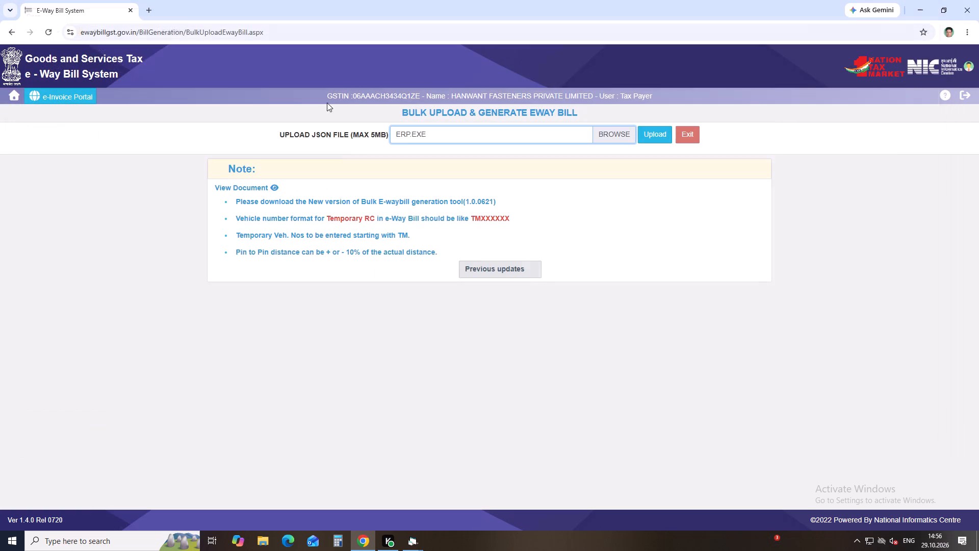
left_click(648, 134)
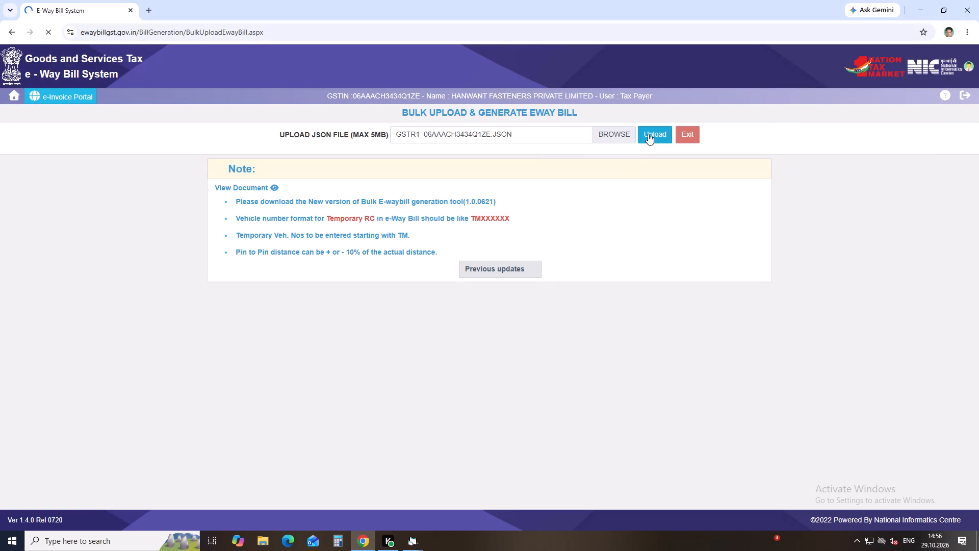
left_click(536, 121)
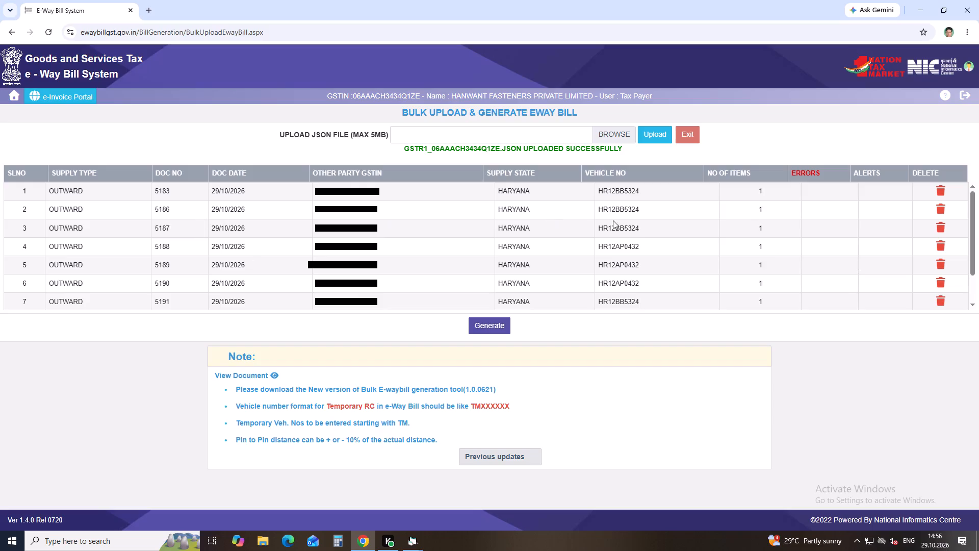
Remove document 5186 from the uploaded list and generate e-way bills for the remaining documents.
left_click(940, 210)
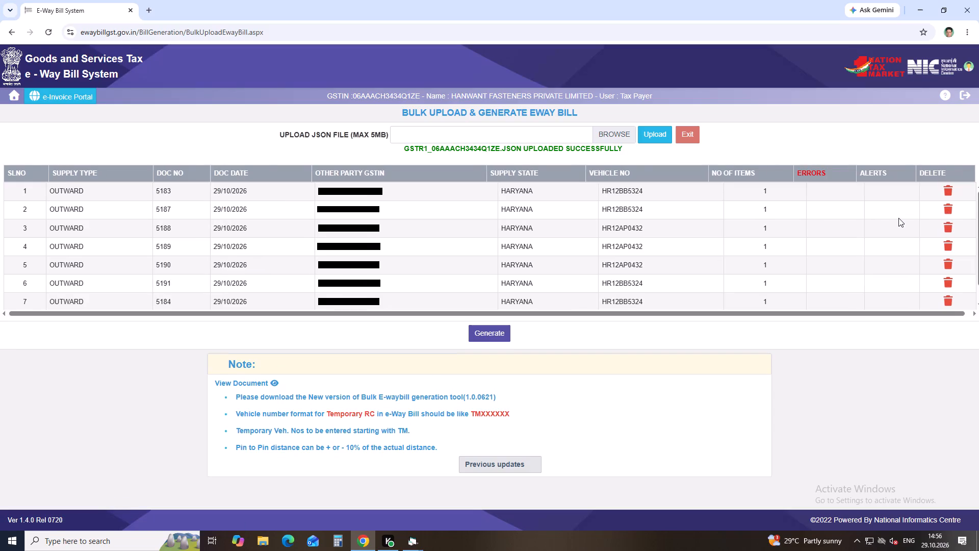
left_click(486, 332)
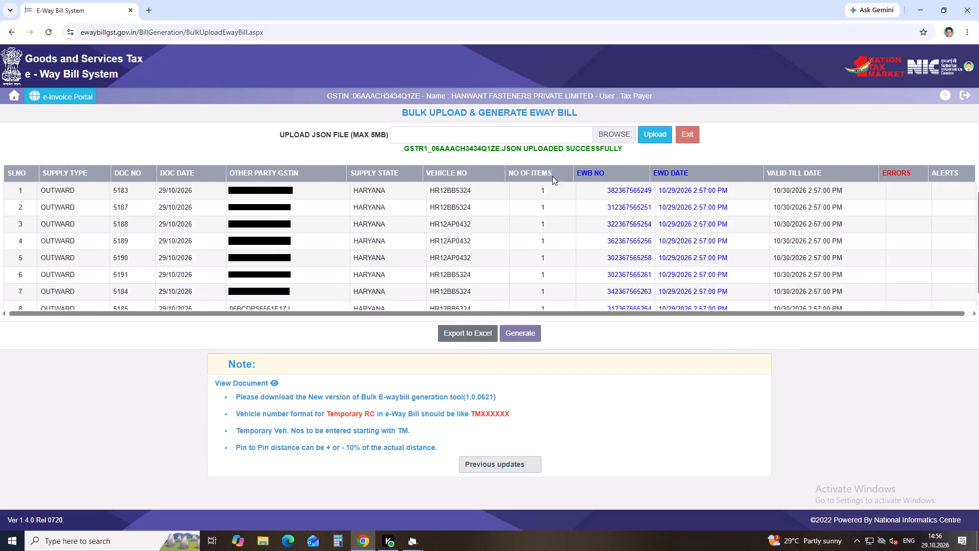
Duplicate the bulk e-way bill page in a second tab and reload it with the form data resubmitted.
right_click(89, 10)
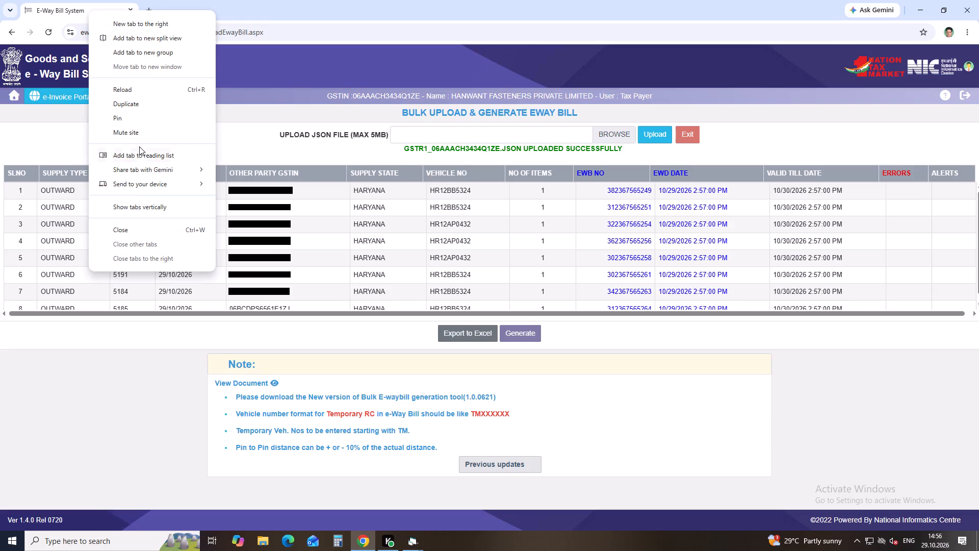
left_click(126, 101)
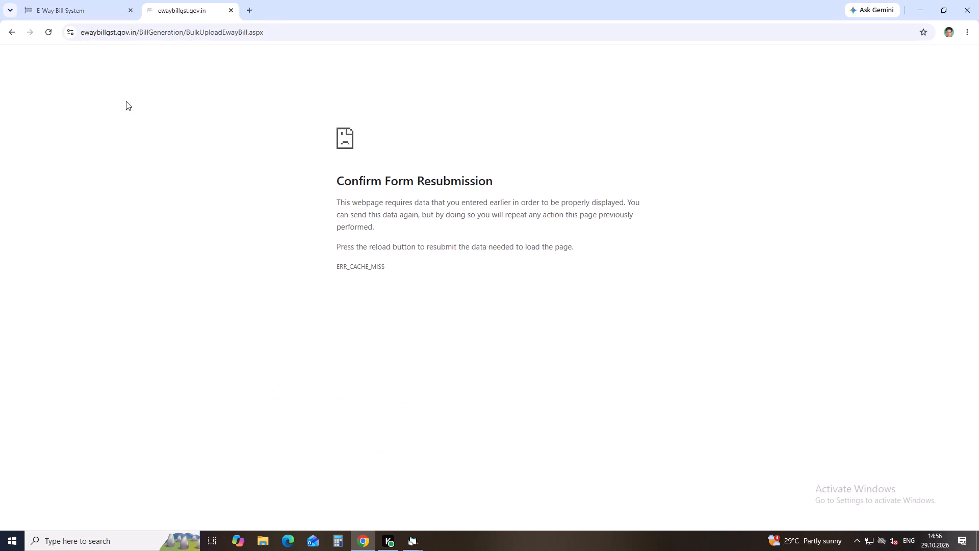
left_click(49, 36)
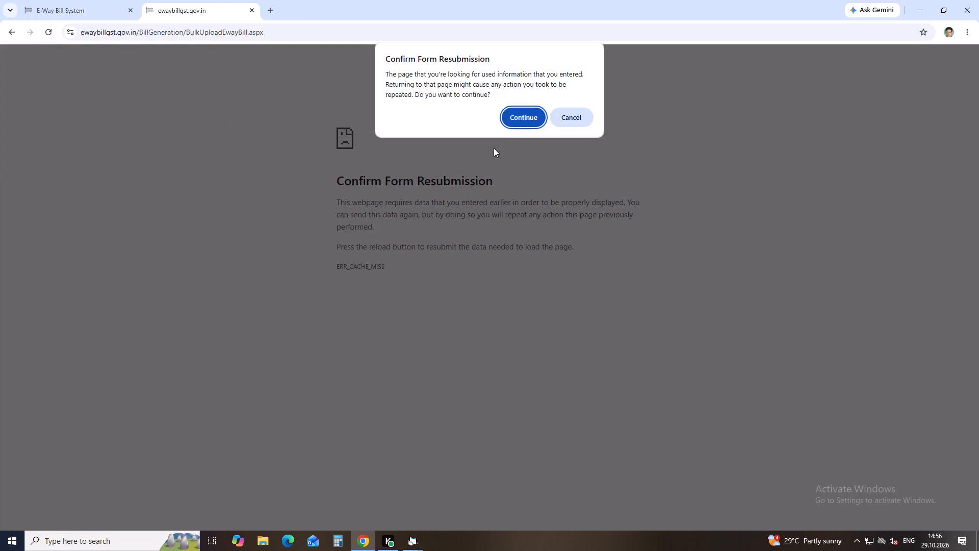
left_click(513, 119)
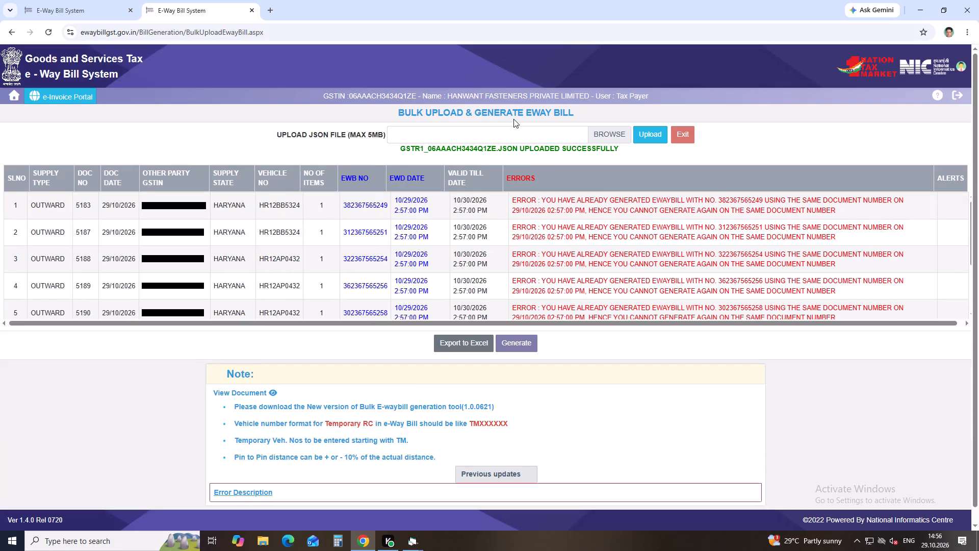
scroll(513, 119, "up", 2)
left_click(93, 9)
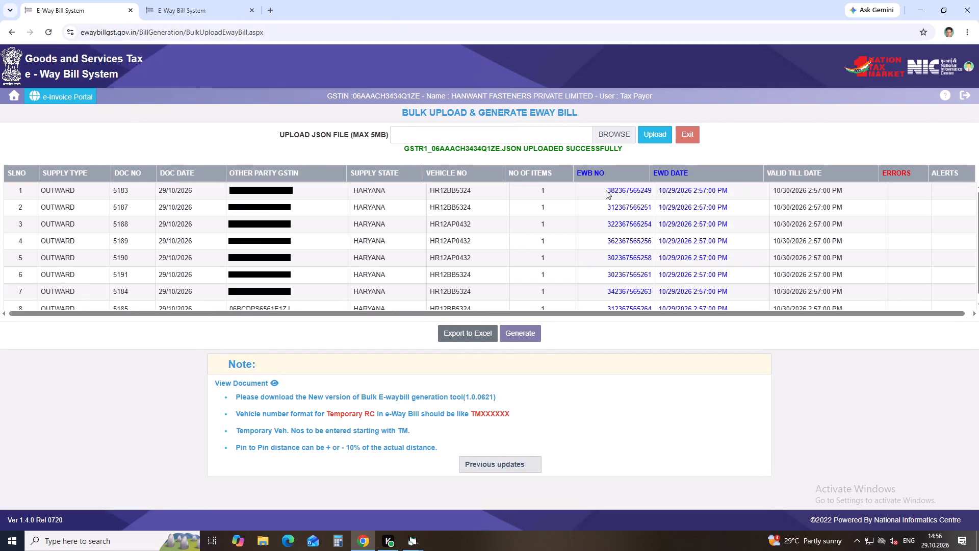
left_click_drag(605, 190, 652, 193)
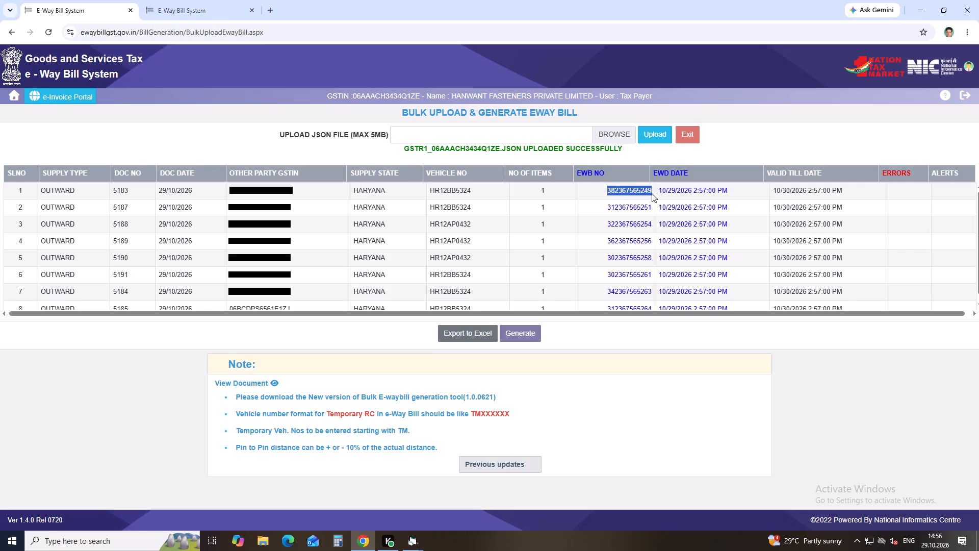
key("ctrl+c")
left_click(182, 14)
left_click(177, 11)
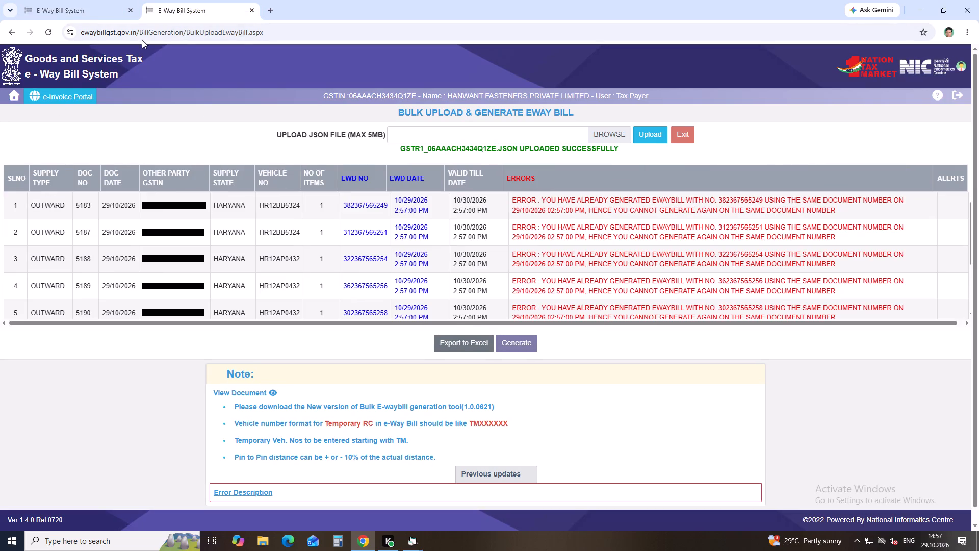
left_click(14, 97)
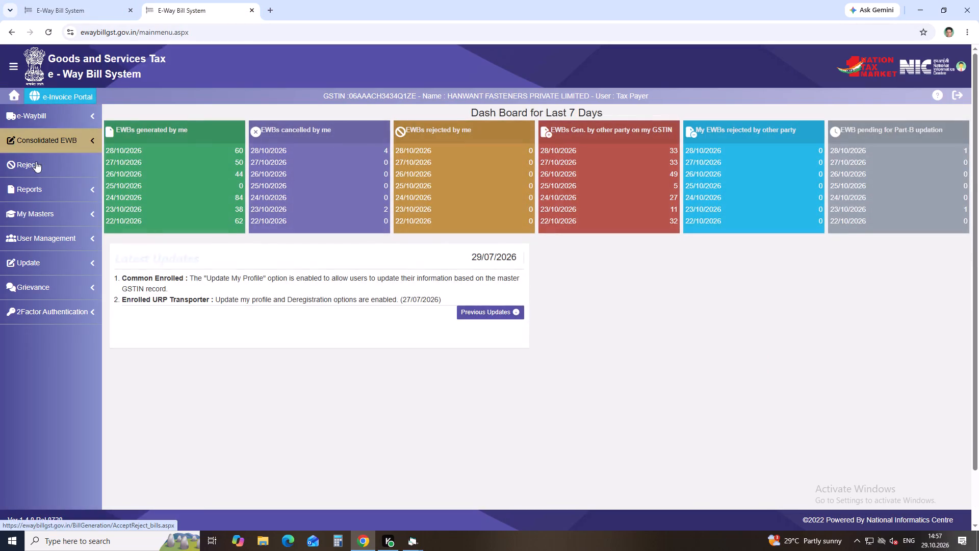
left_click(46, 120)
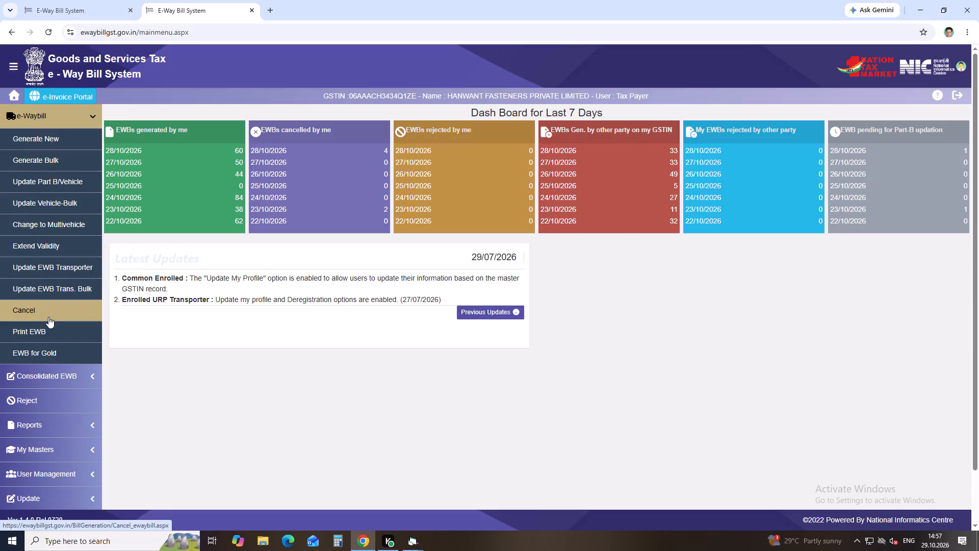
left_click(43, 328)
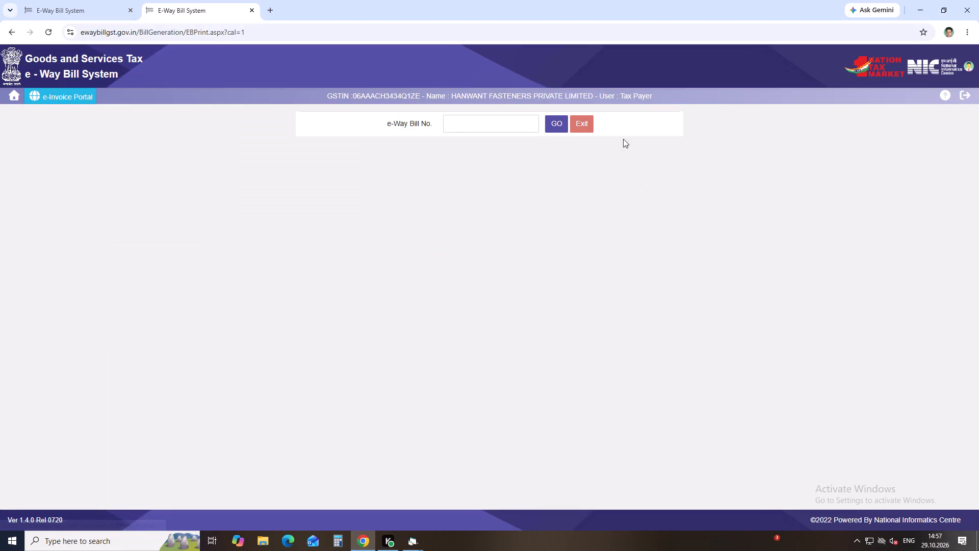
left_click(503, 130)
key("ctrl+v")
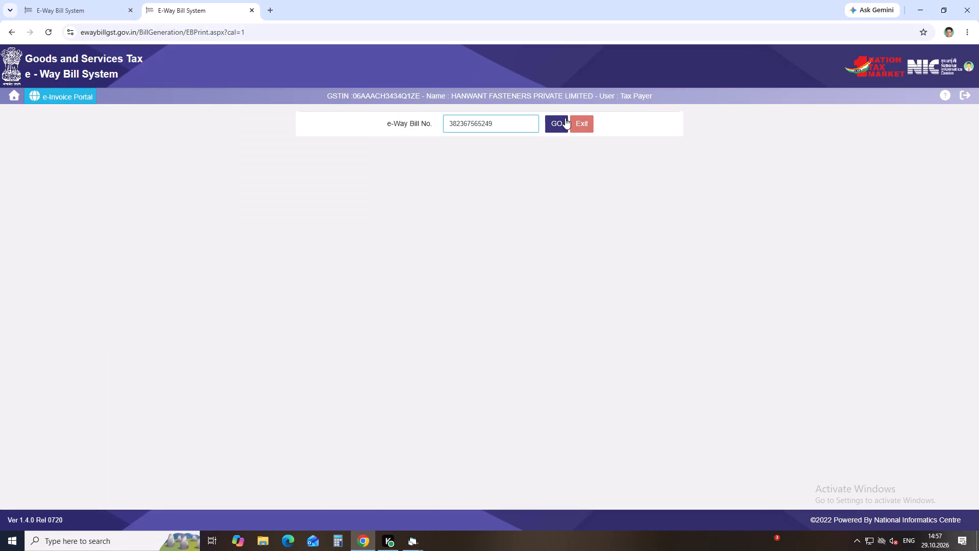
left_click(564, 118)
scroll(498, 331, "down", 4)
scroll(493, 436, "down", 3)
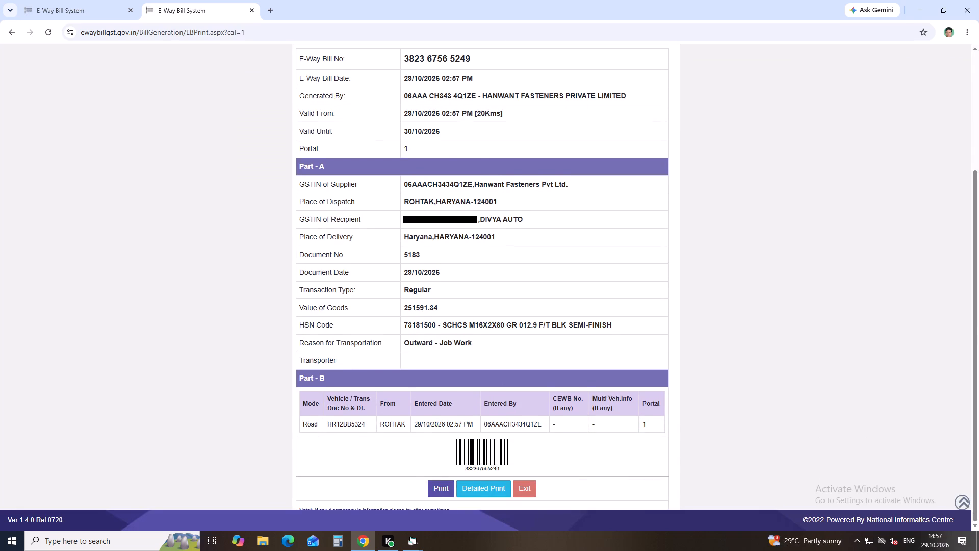
left_click(439, 492)
left_click(750, 462)
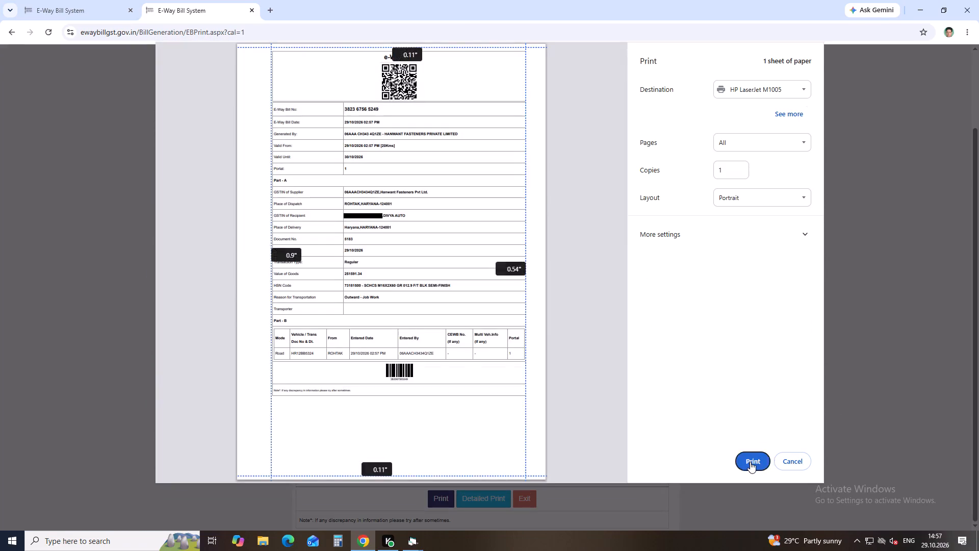
left_click(91, 12)
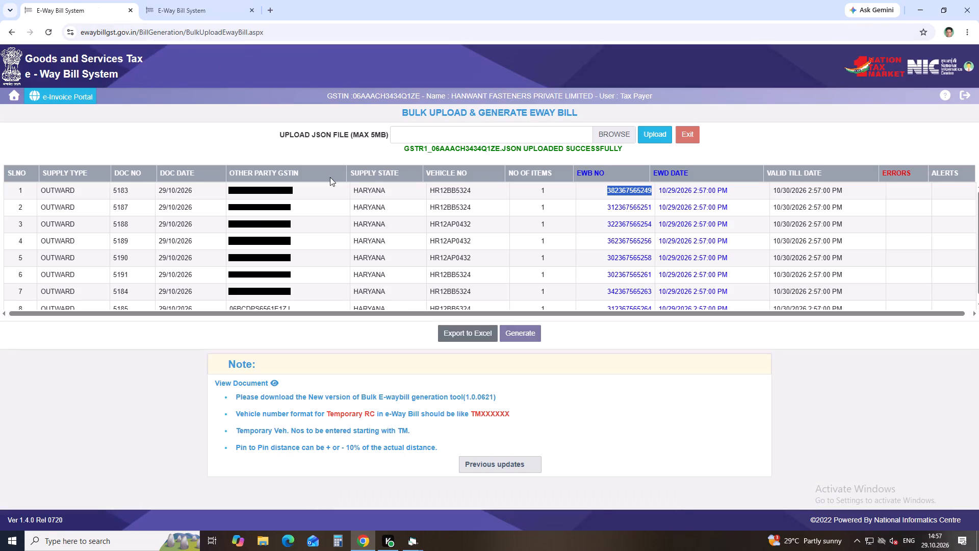
left_click_drag(605, 207, 651, 211)
key("ctrl+c")
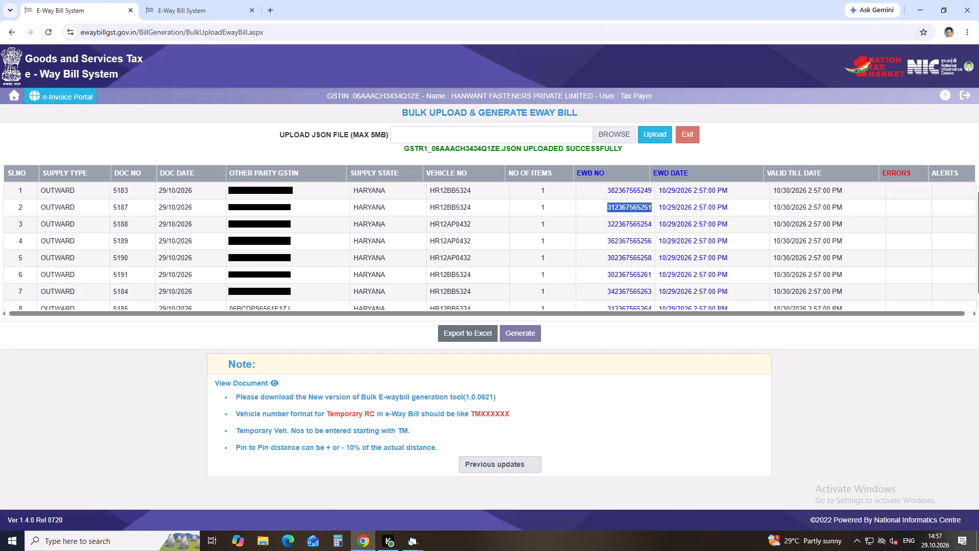
left_click(196, 12)
left_click(16, 94)
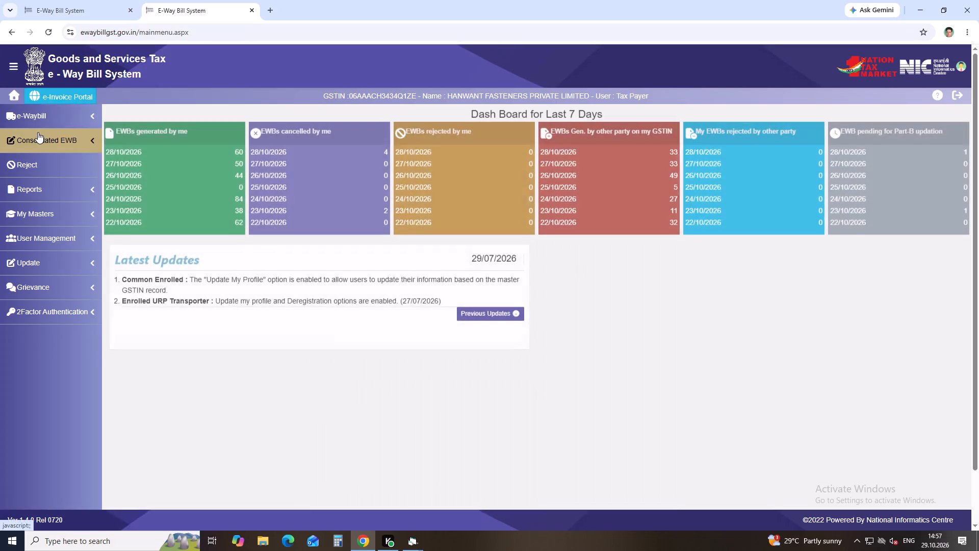
left_click(41, 118)
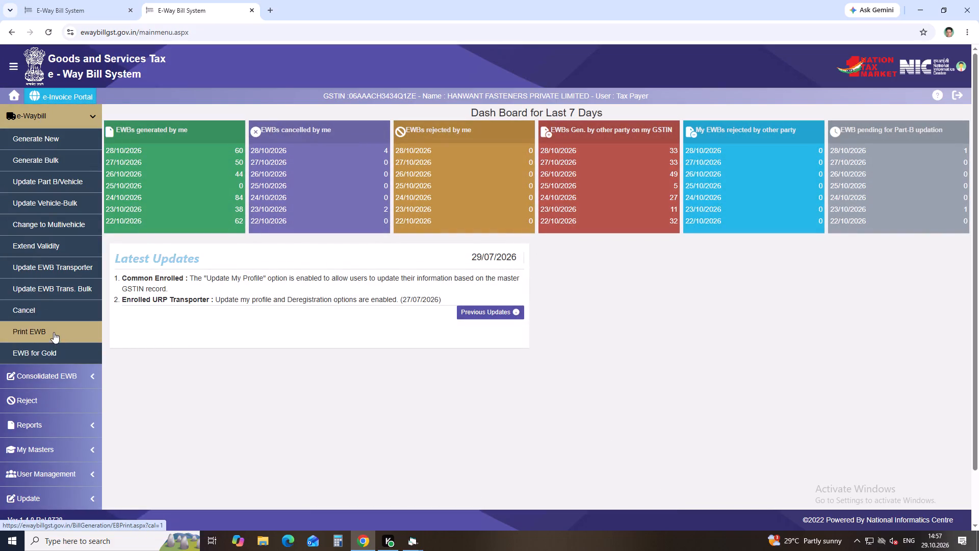
left_click(54, 332)
left_click(487, 131)
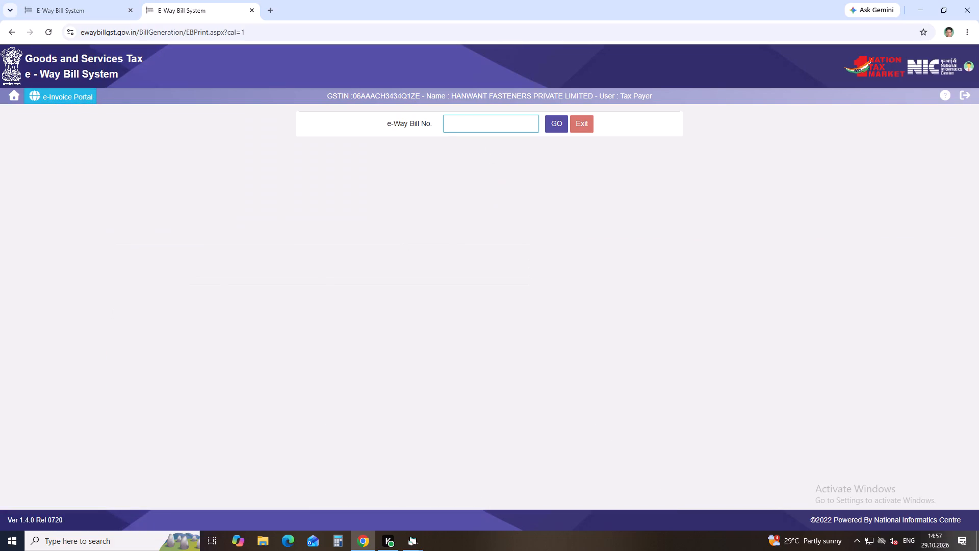
key("ctrl+v")
left_click(549, 124)
scroll(474, 275, "down", 2)
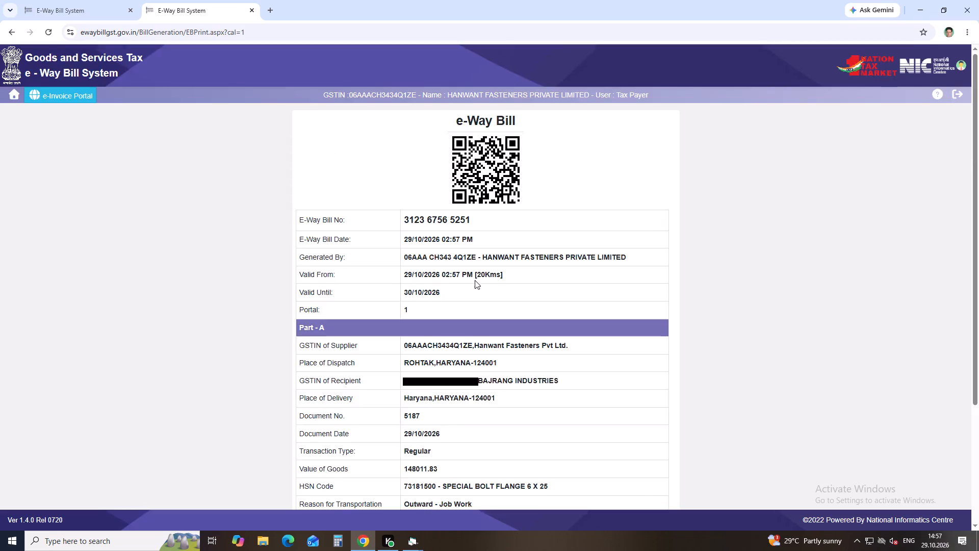
scroll(475, 280, "down", 4)
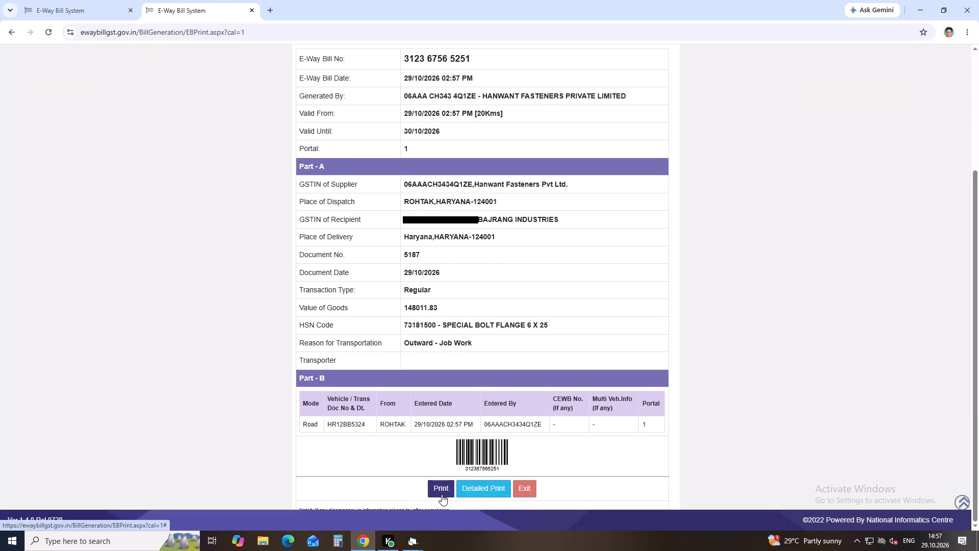
left_click(440, 487)
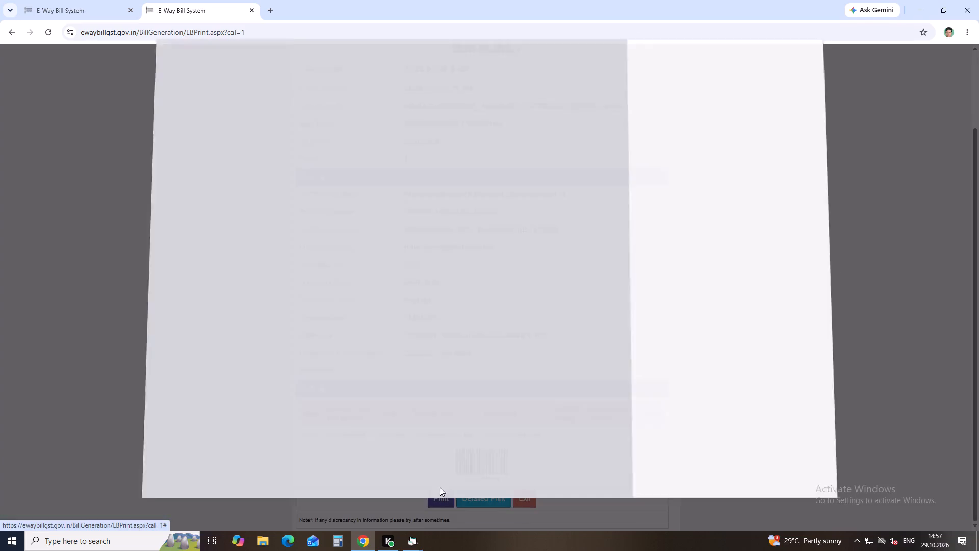
left_click(752, 459)
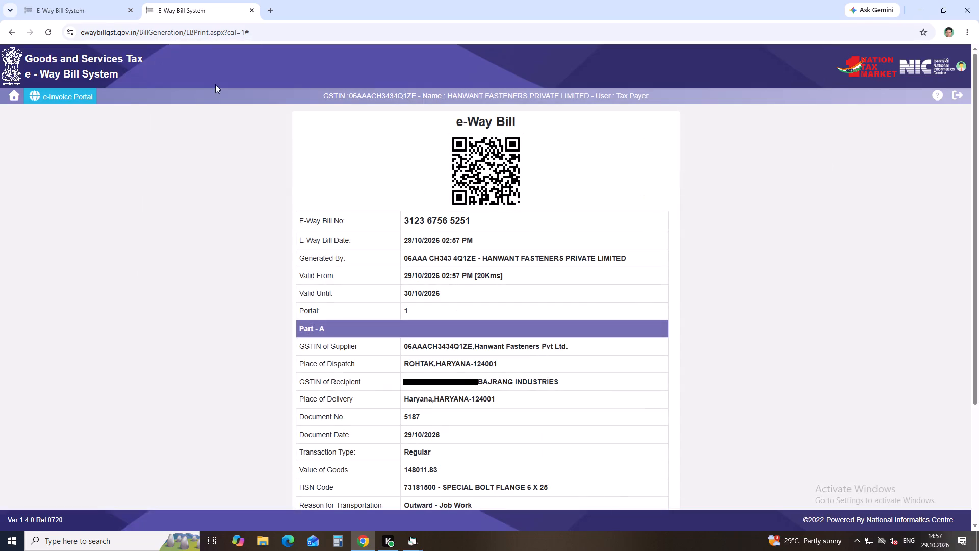
left_click(80, 12)
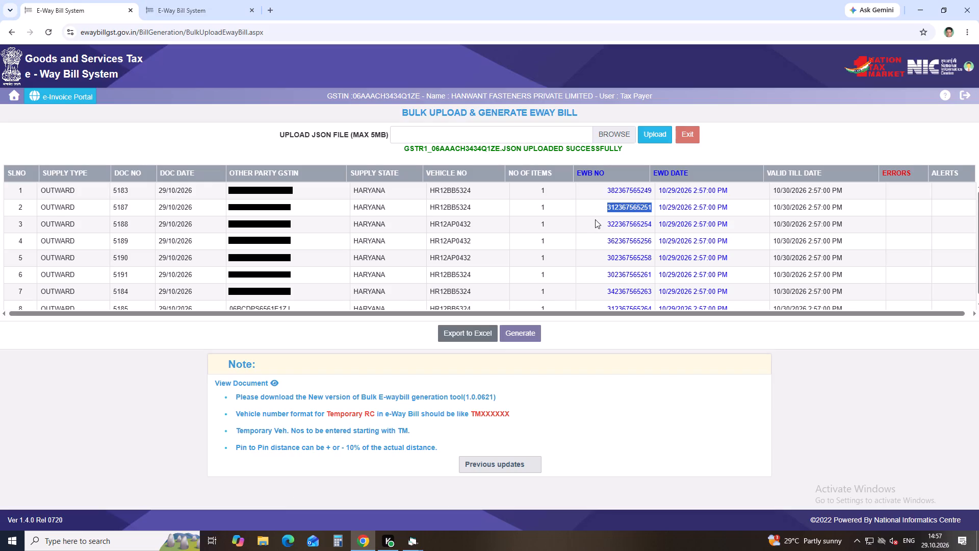
left_click_drag(595, 219, 653, 227)
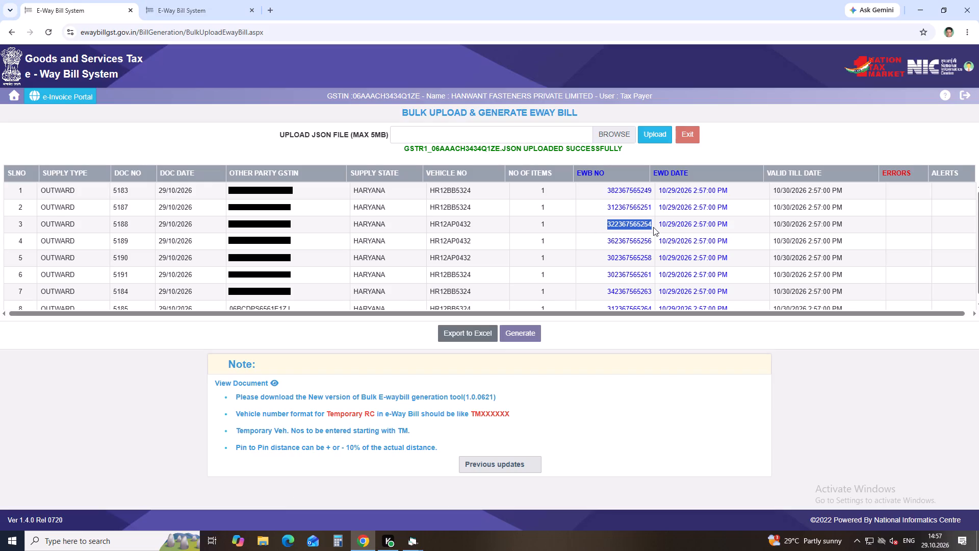
key("ctrl+c")
left_click(207, 17)
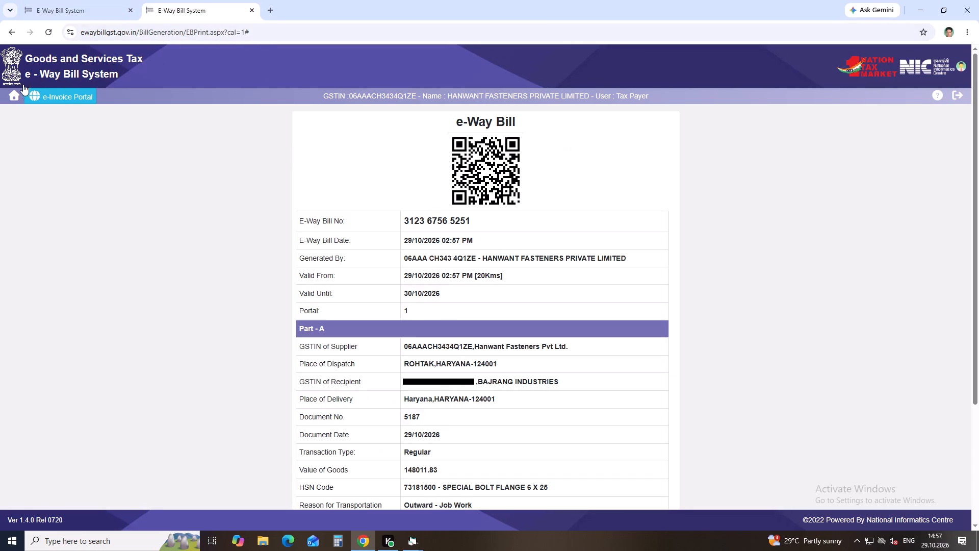
left_click(16, 94)
left_click(28, 115)
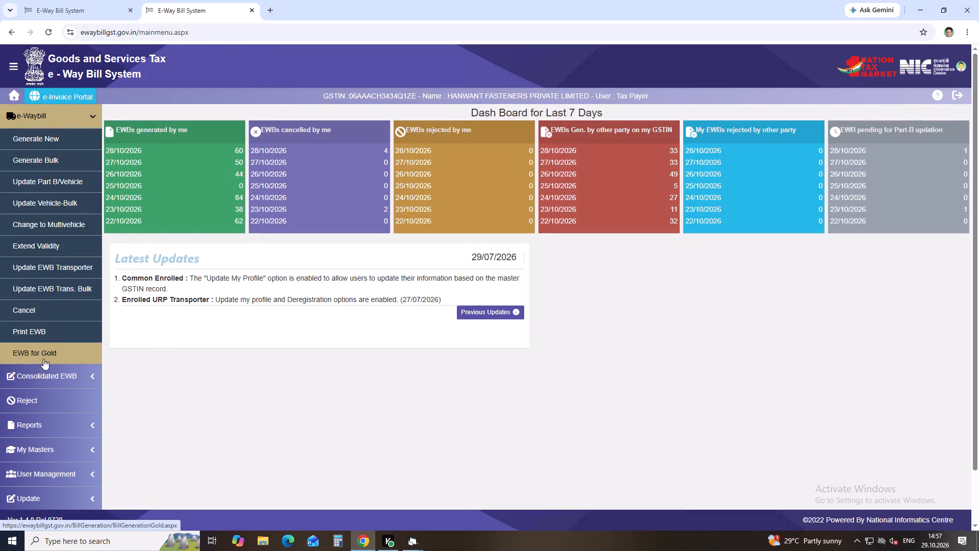
left_click(38, 333)
left_click(496, 125)
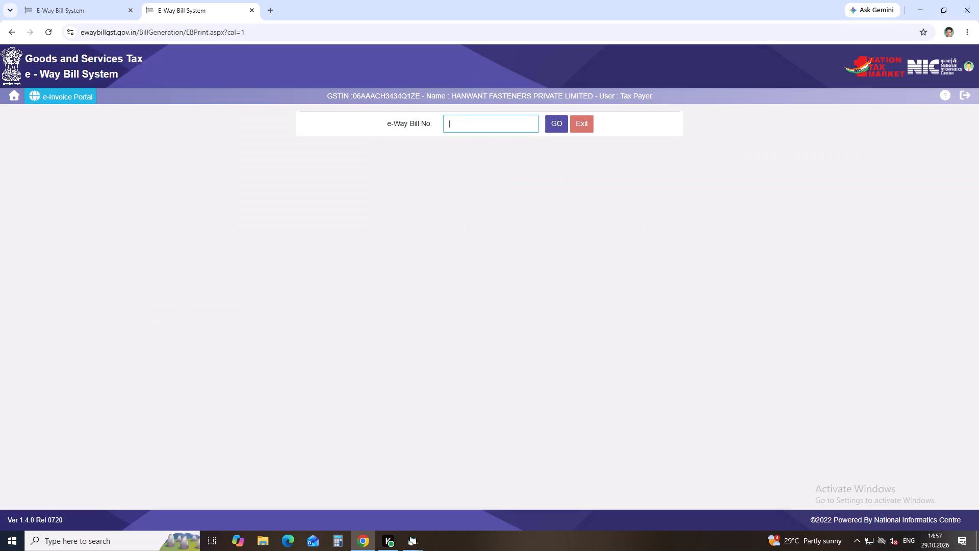
key("ctrl+v")
left_click(552, 126)
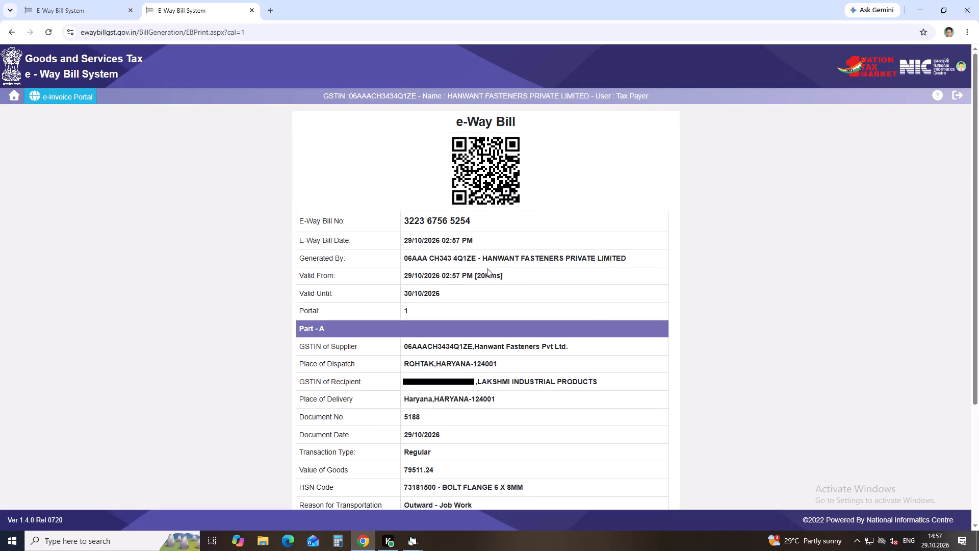
scroll(462, 296, "down", 3)
scroll(461, 340, "down", 4)
left_click(437, 487)
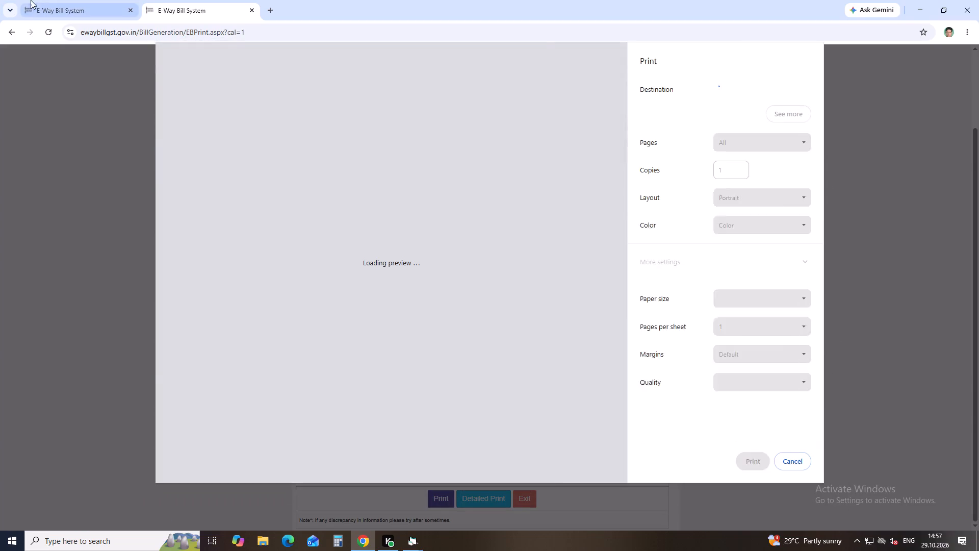
left_click(754, 462)
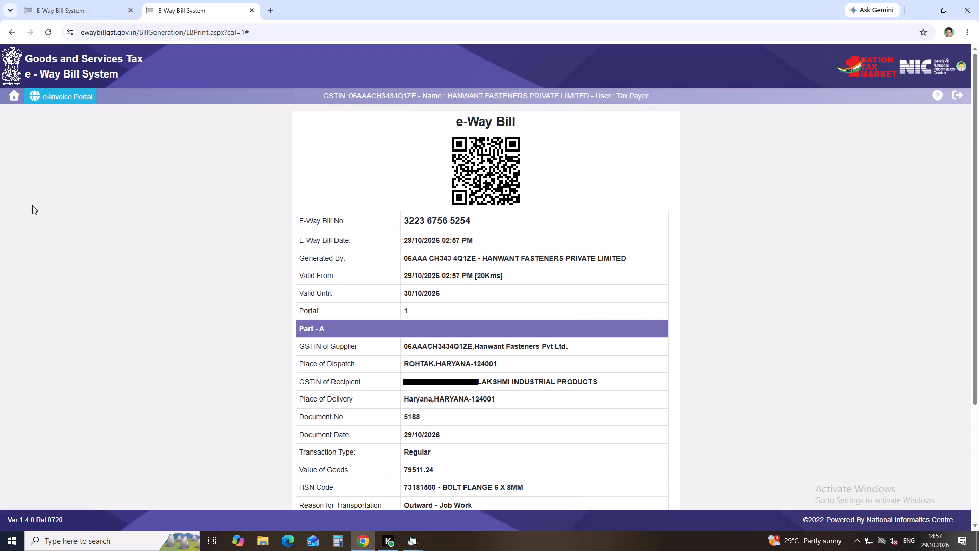
left_click(78, 13)
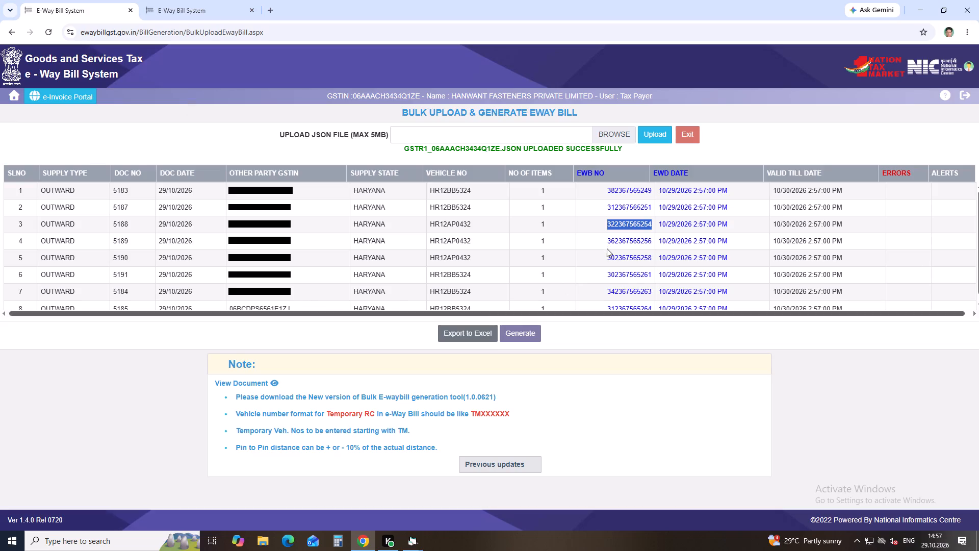
left_click_drag(607, 239, 656, 240)
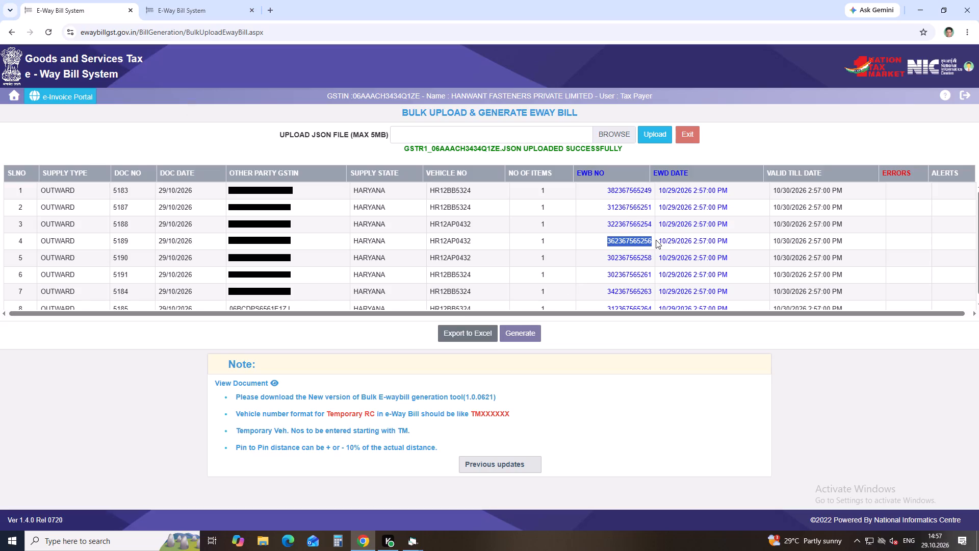
key("ctrl+c")
left_click(200, 8)
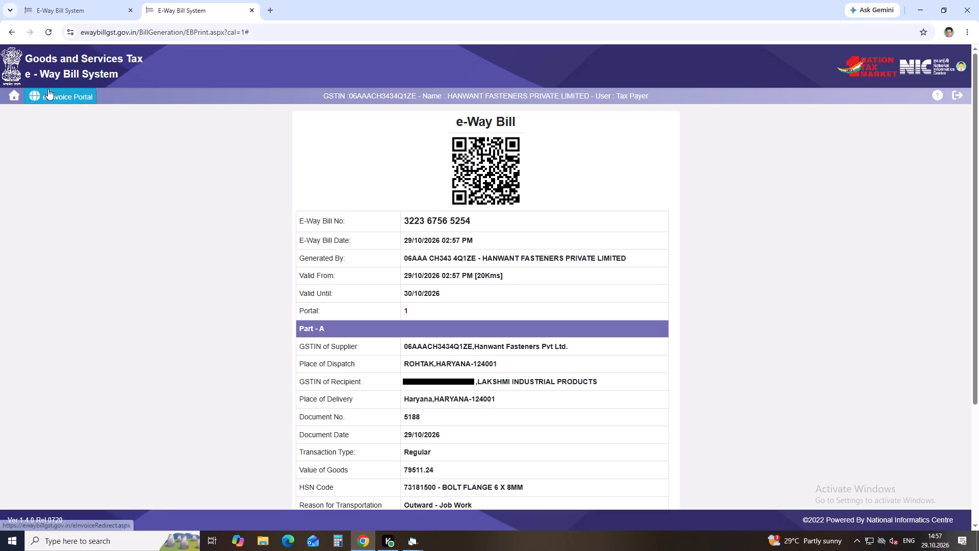
left_click(11, 98)
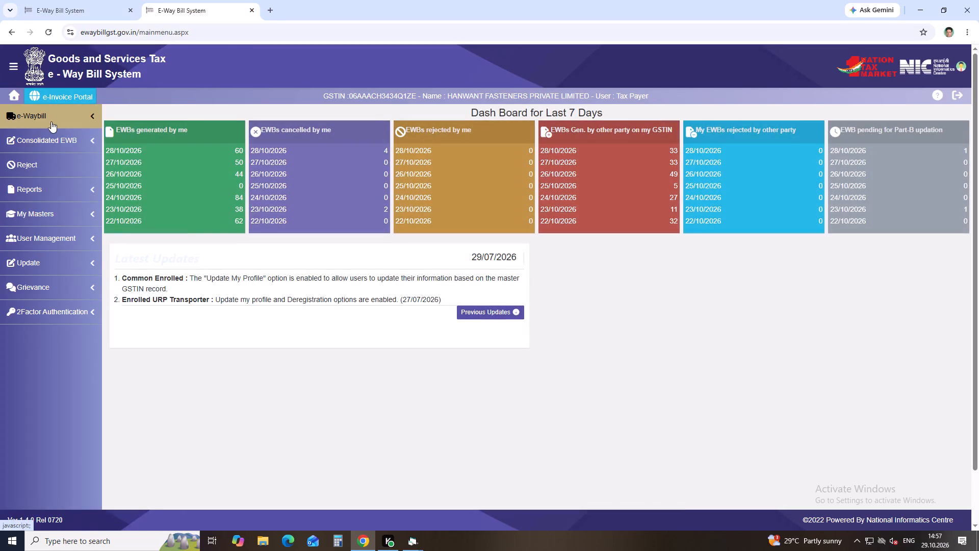
left_click(51, 120)
left_click(42, 325)
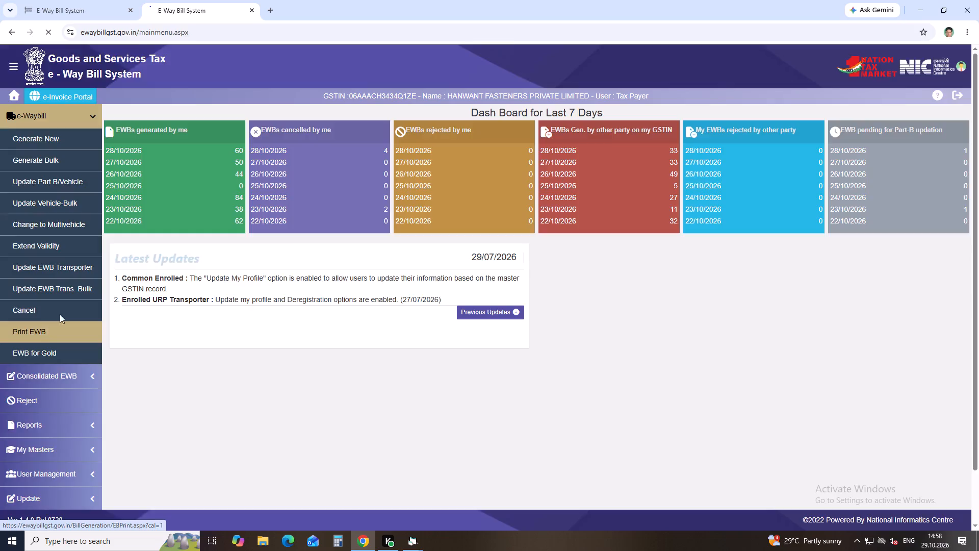
left_click(454, 124)
key("ctrl+v")
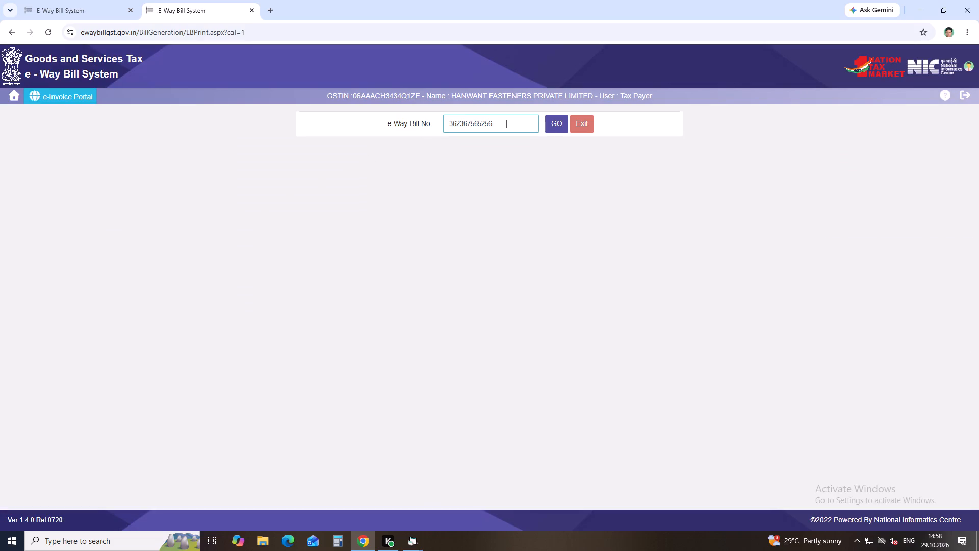
left_click(552, 123)
scroll(424, 383, "down", 3)
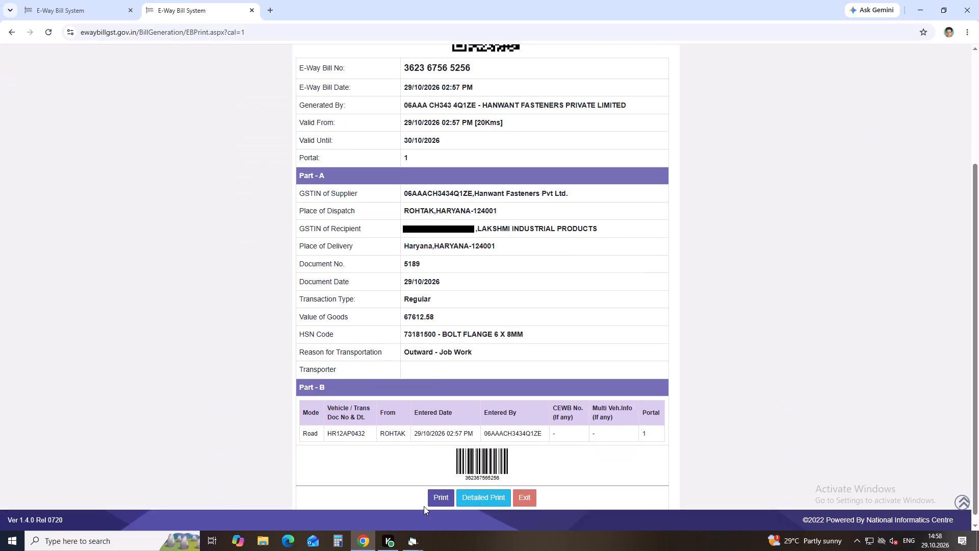
left_click(431, 500)
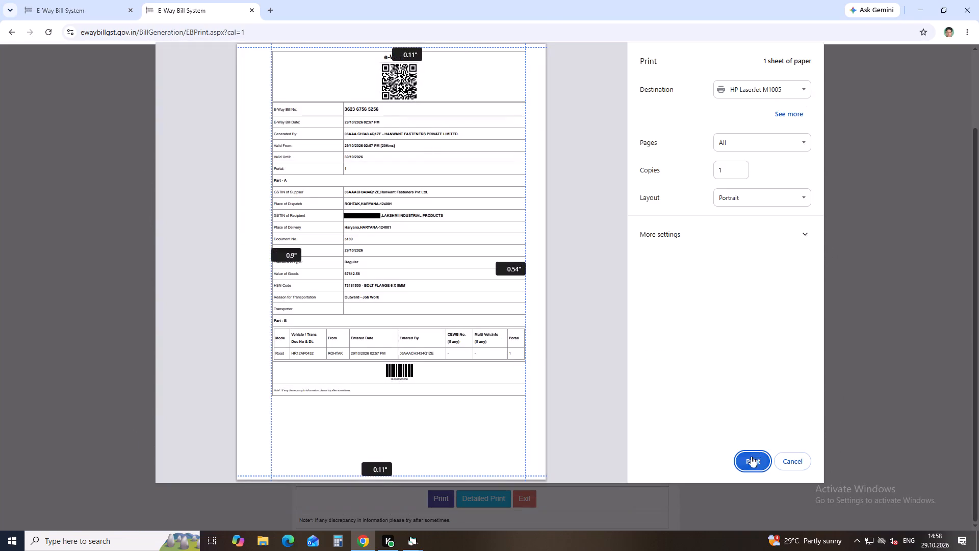
left_click(750, 462)
left_click(82, 4)
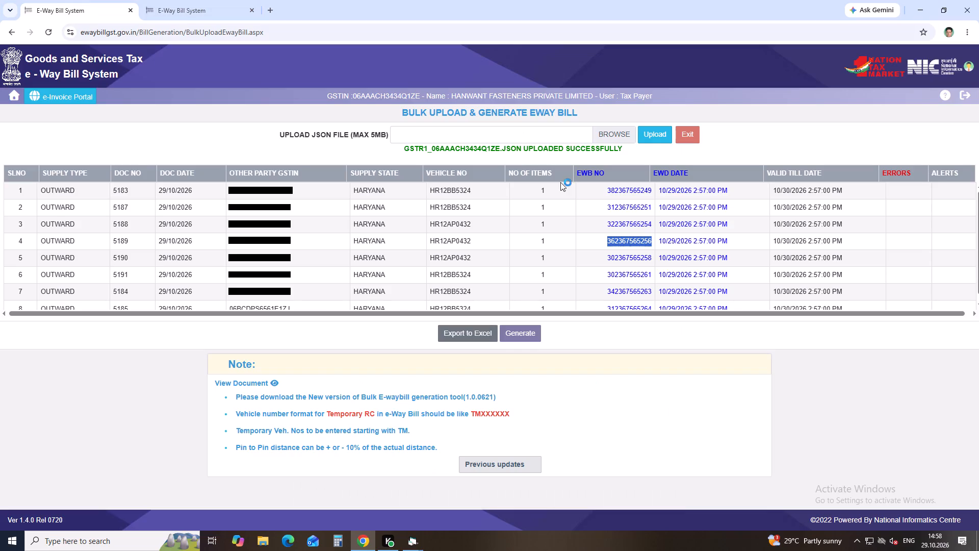
left_click_drag(602, 256, 654, 261)
key("ctrl+c")
left_click(175, 9)
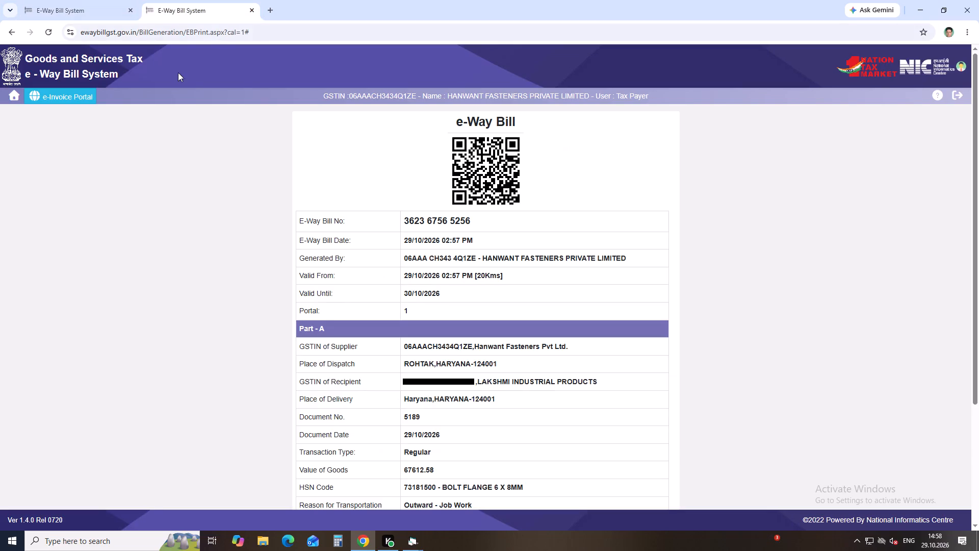
left_click(13, 96)
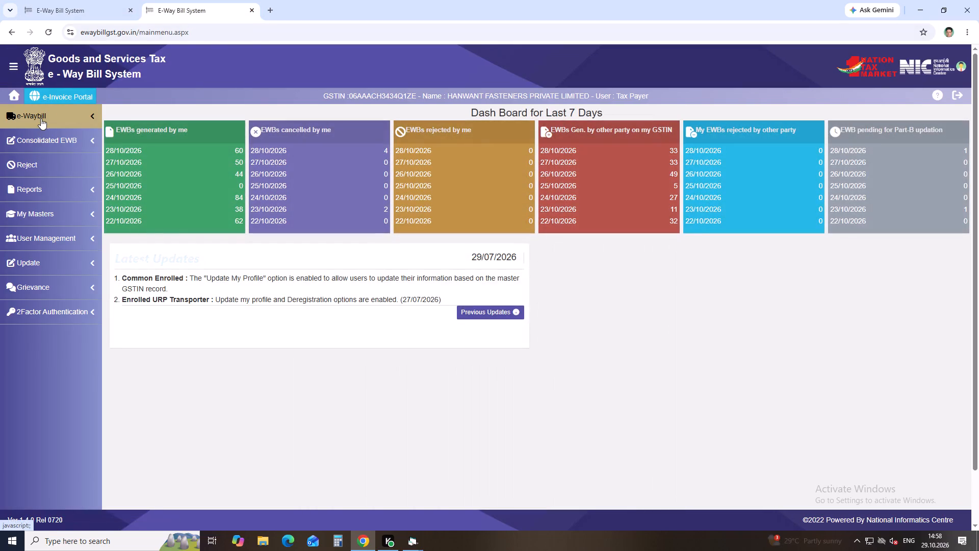
left_click(41, 118)
left_click(38, 329)
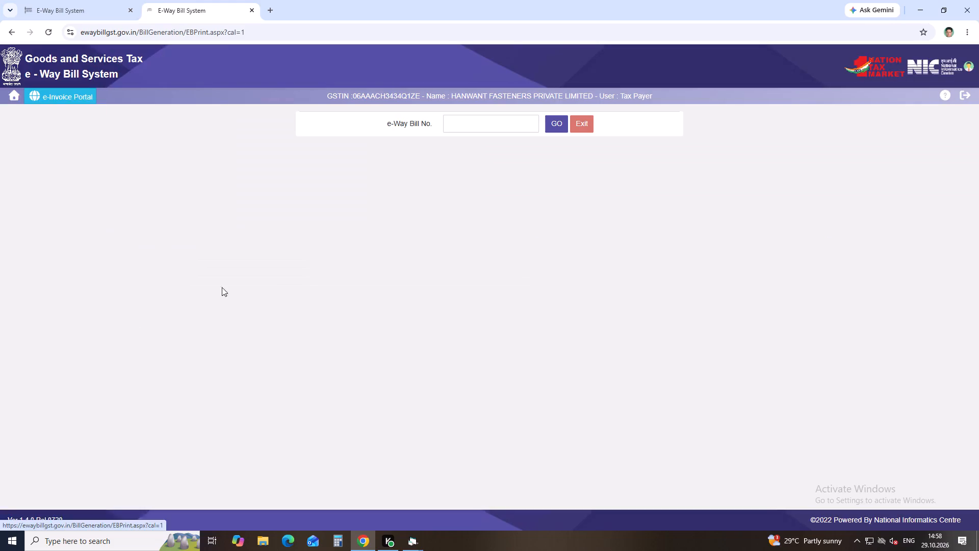
left_click(484, 122)
key("ctrl+v")
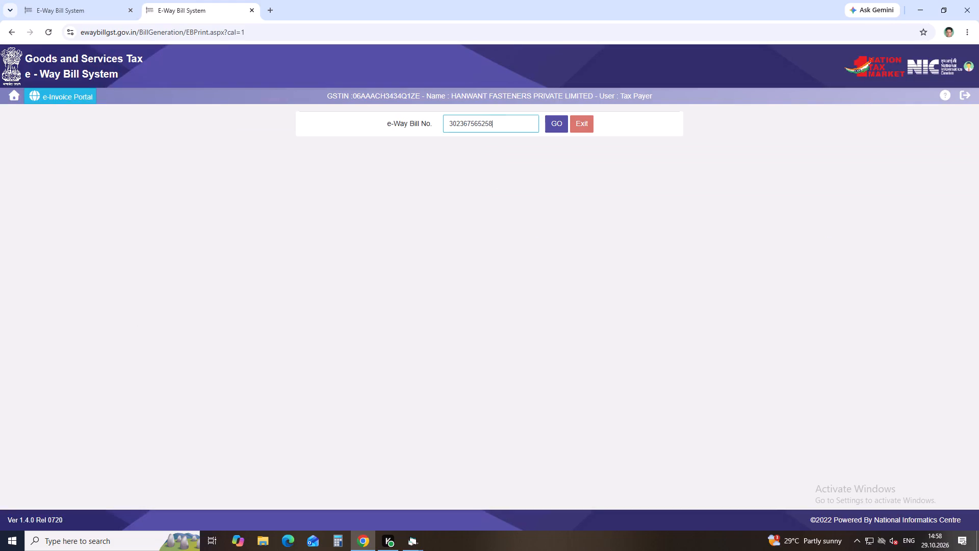
left_click(556, 126)
scroll(315, 387, "down", 4)
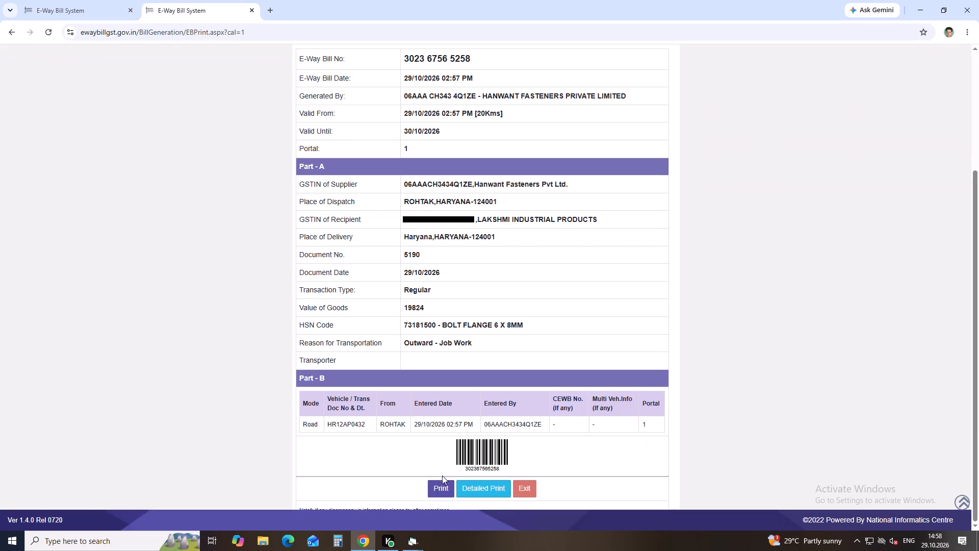
left_click(436, 491)
left_click(742, 461)
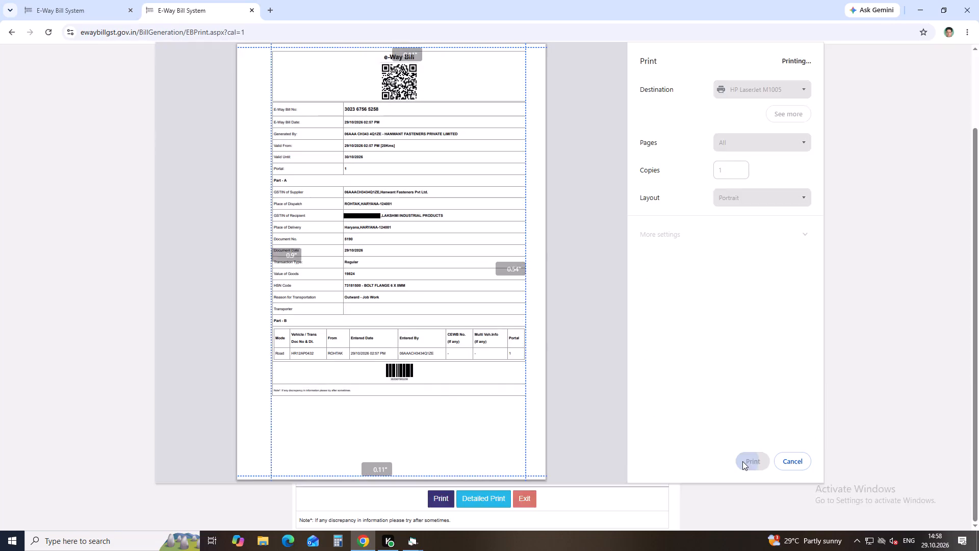
left_click(66, 10)
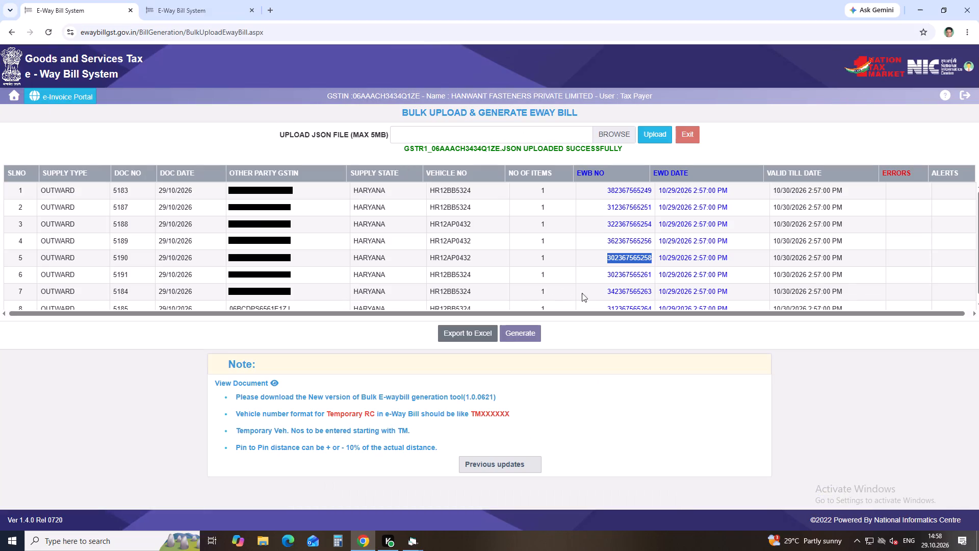
left_click_drag(604, 273, 655, 280)
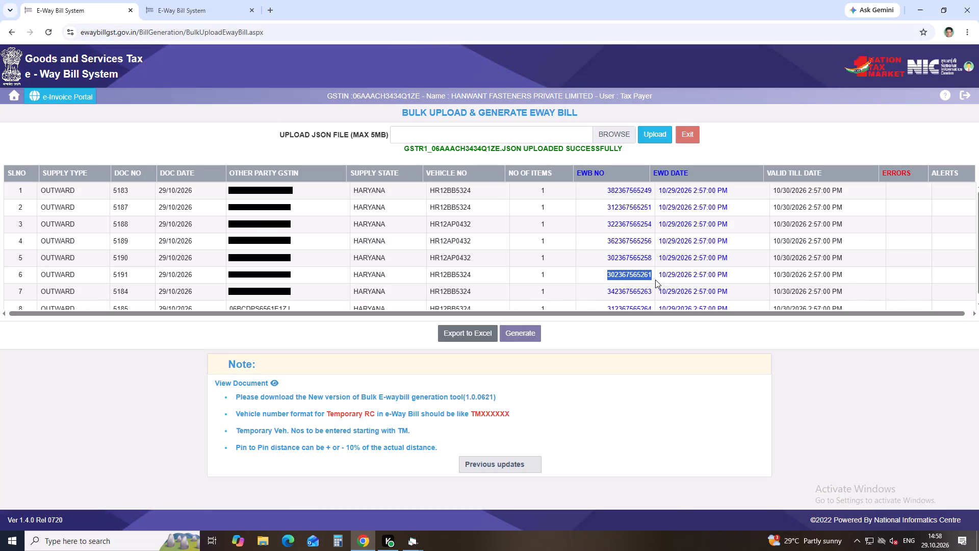
key("ctrl+c")
left_click(196, 10)
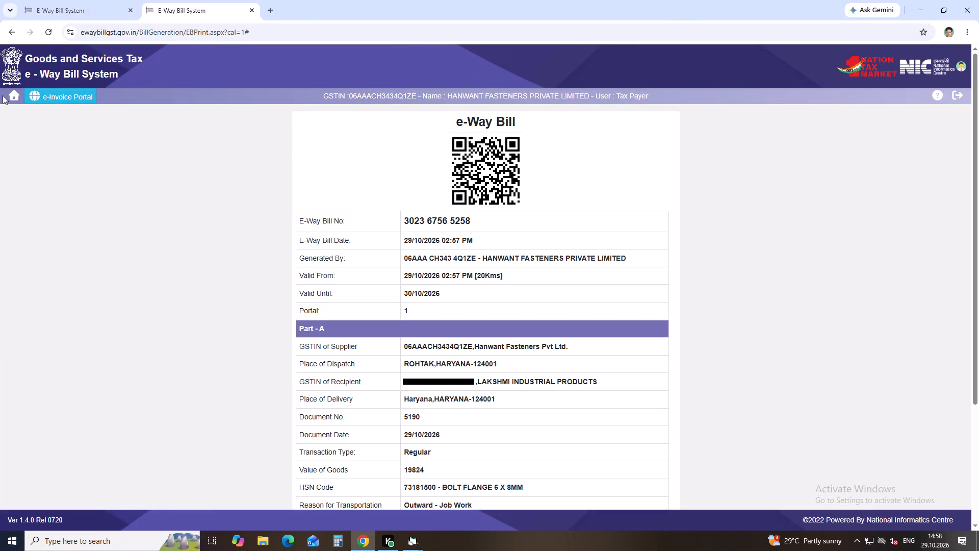
left_click(12, 94)
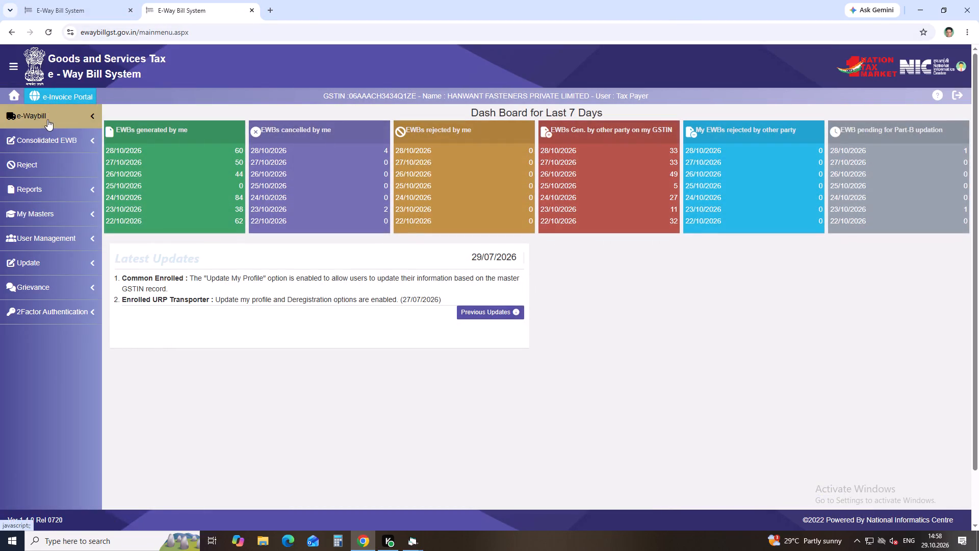
left_click(47, 119)
left_click(41, 333)
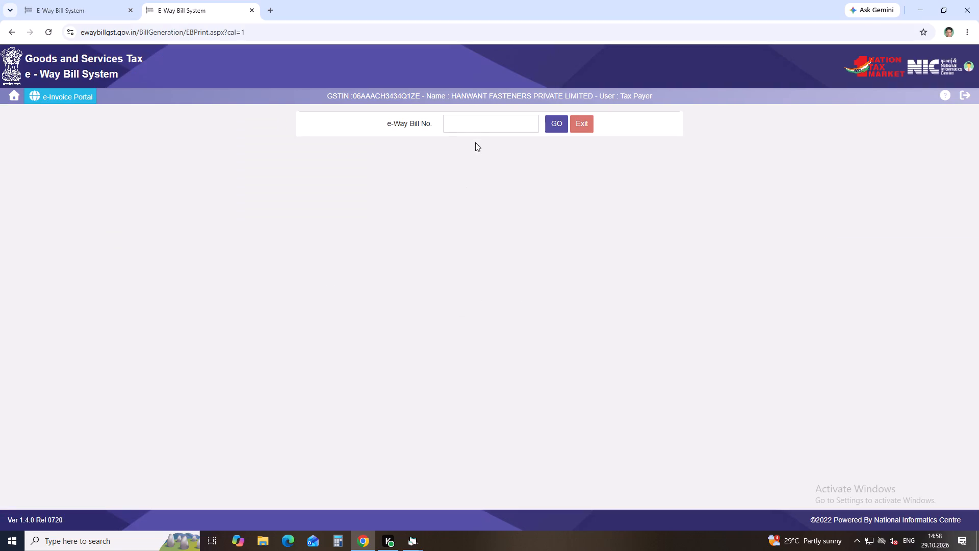
left_click(473, 128)
key("ctrl+v")
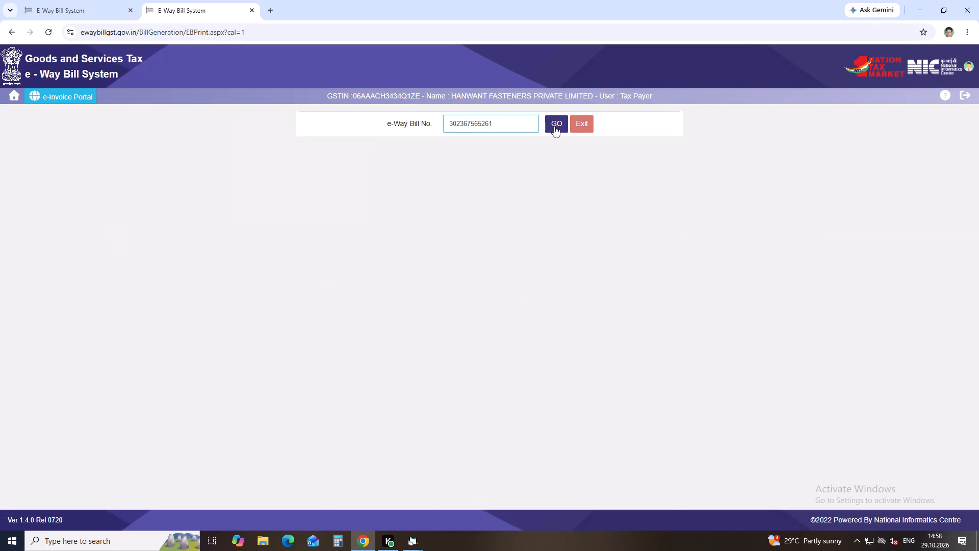
left_click(554, 126)
scroll(433, 364, "down", 4)
left_click(433, 488)
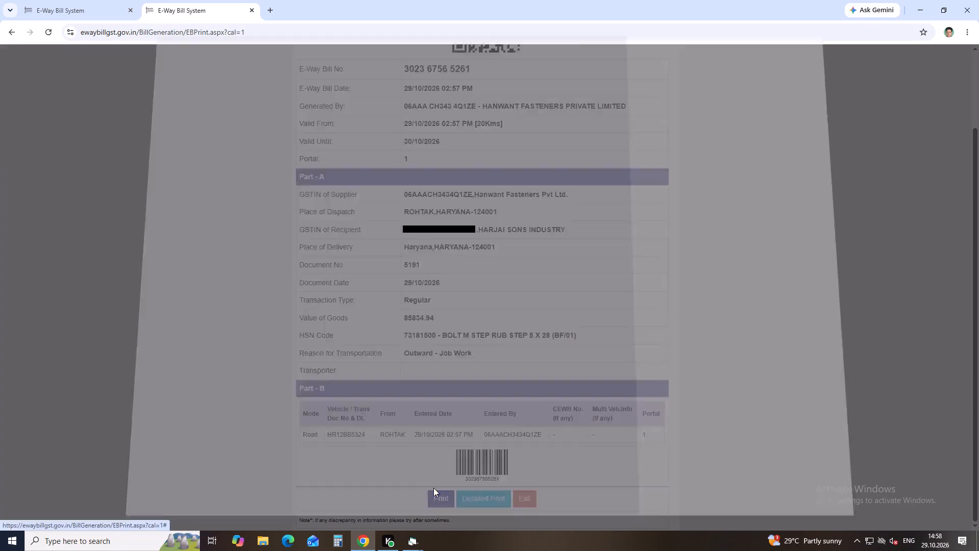
left_click(752, 458)
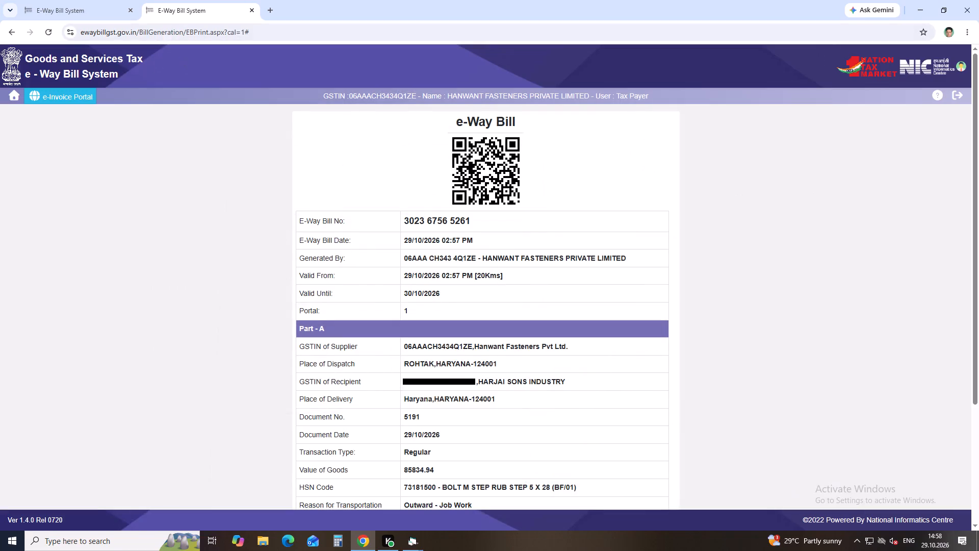
left_click(91, 10)
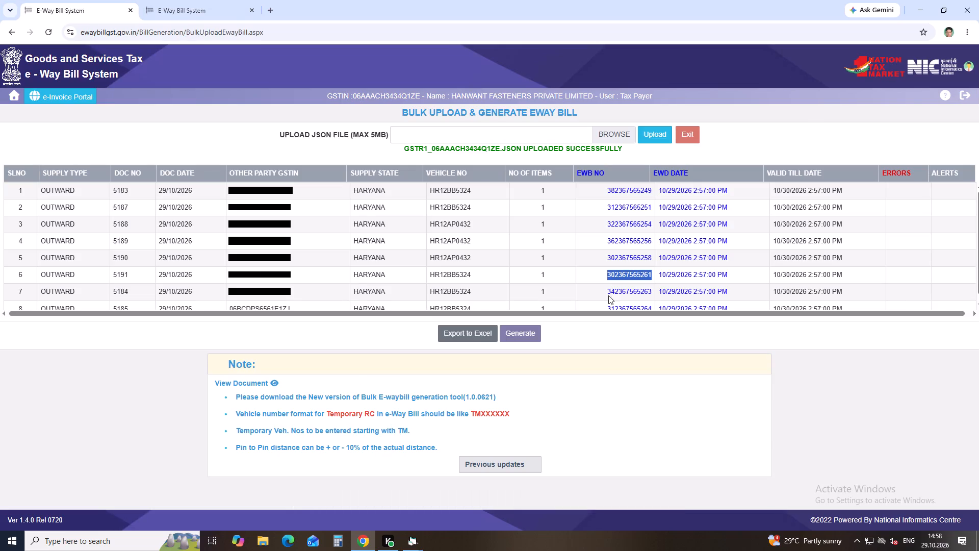
left_click_drag(603, 291, 654, 294)
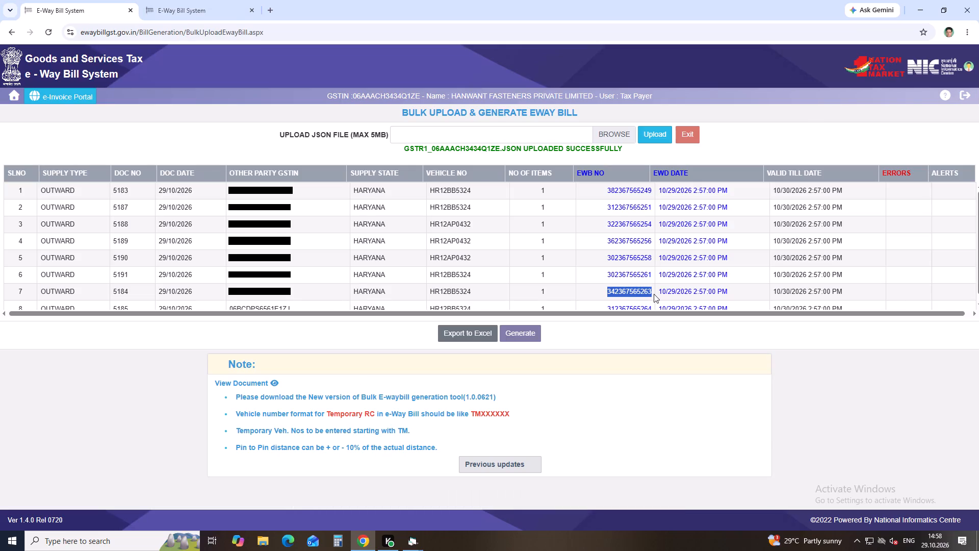
key("ctrl+c")
left_click(195, 9)
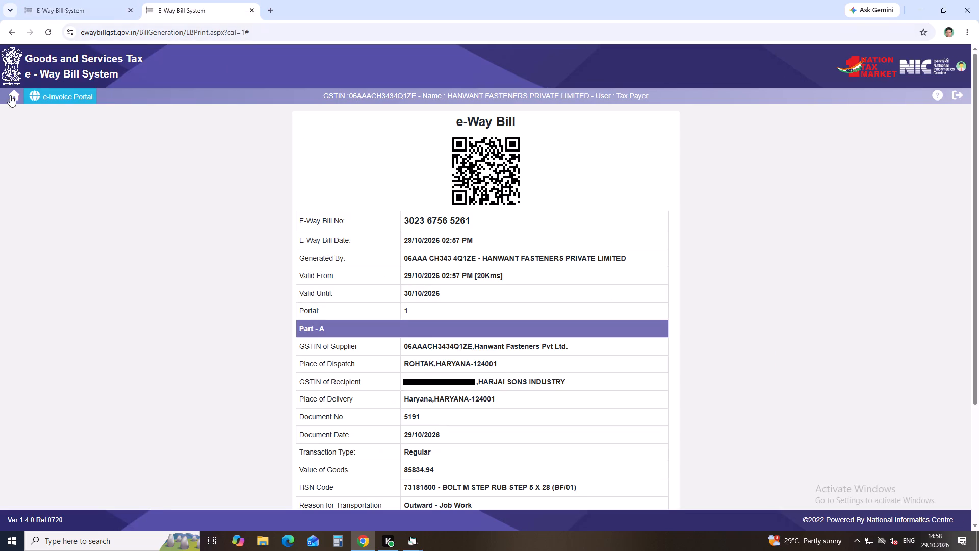
left_click(10, 95)
left_click(16, 114)
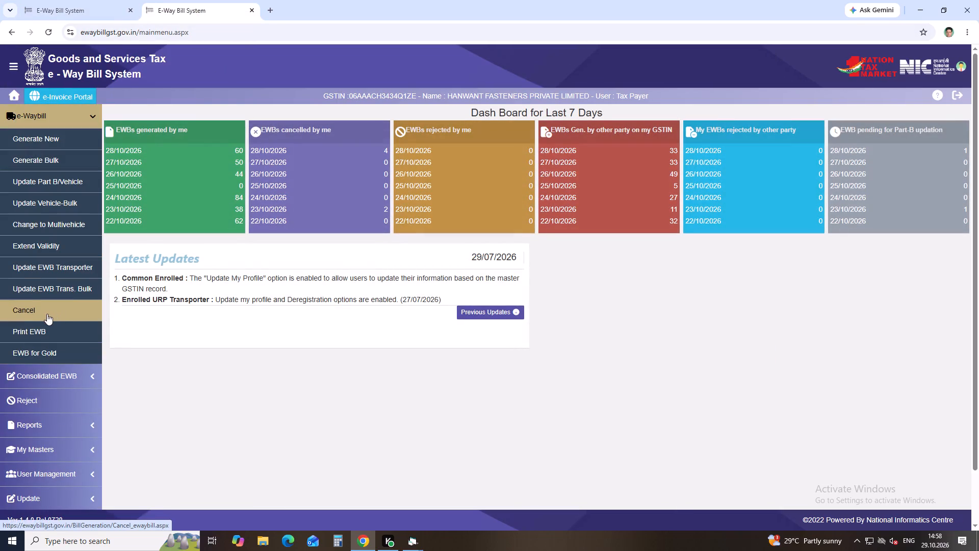
left_click(39, 329)
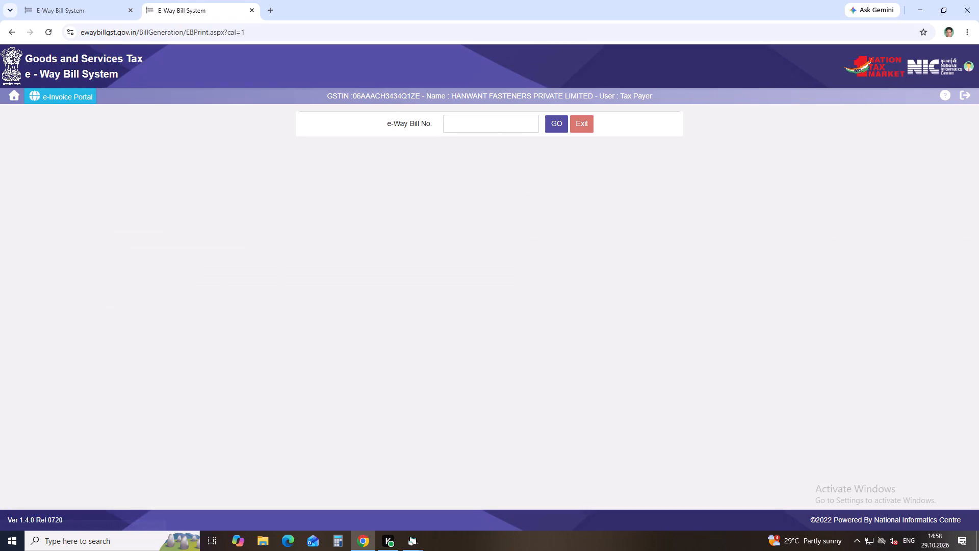
left_click(506, 127)
key("ctrl+v")
left_click(555, 124)
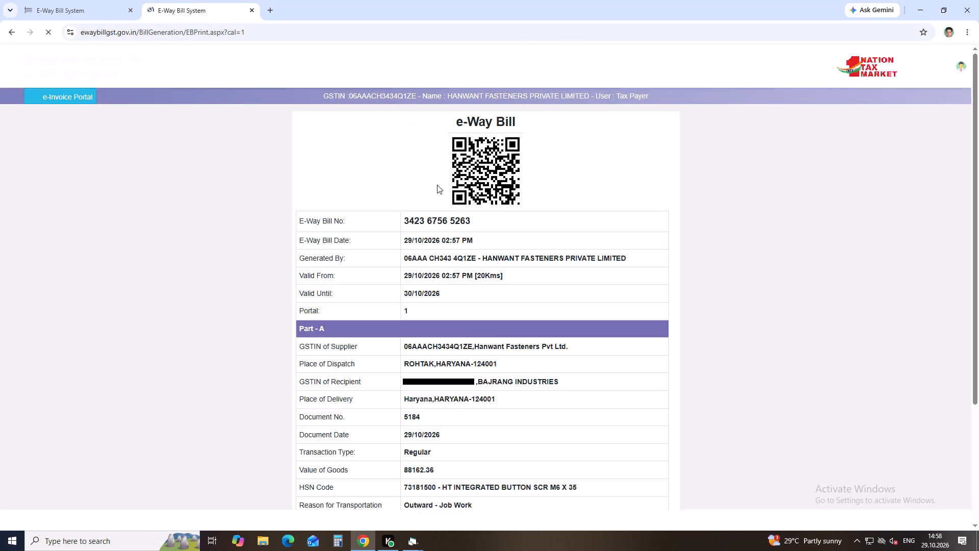
scroll(354, 241, "down", 2)
scroll(427, 466, "down", 4)
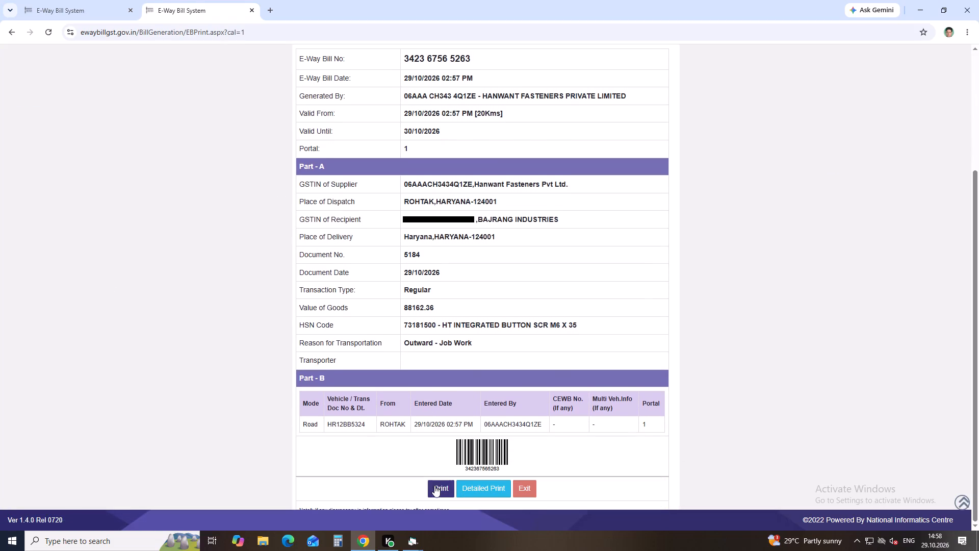
left_click(435, 486)
left_click(756, 455)
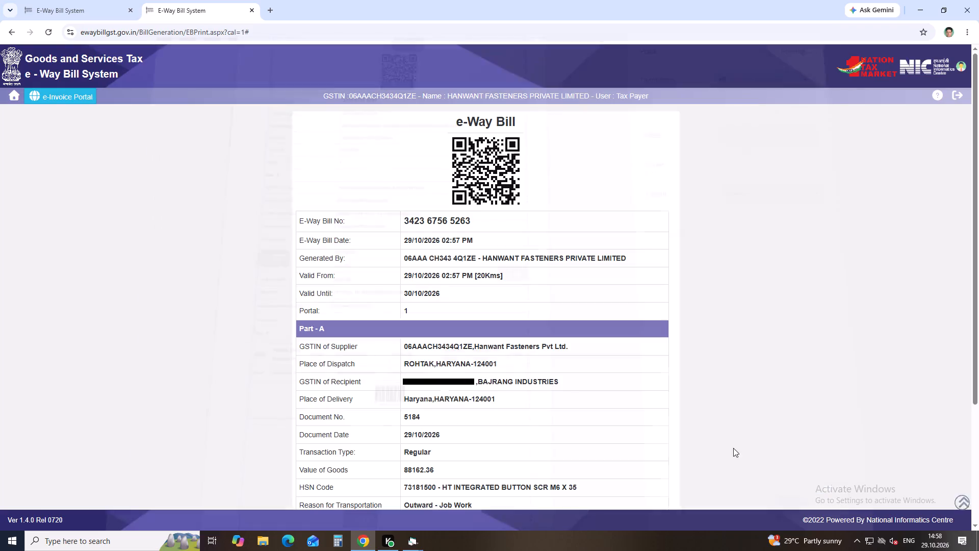
left_click(73, 15)
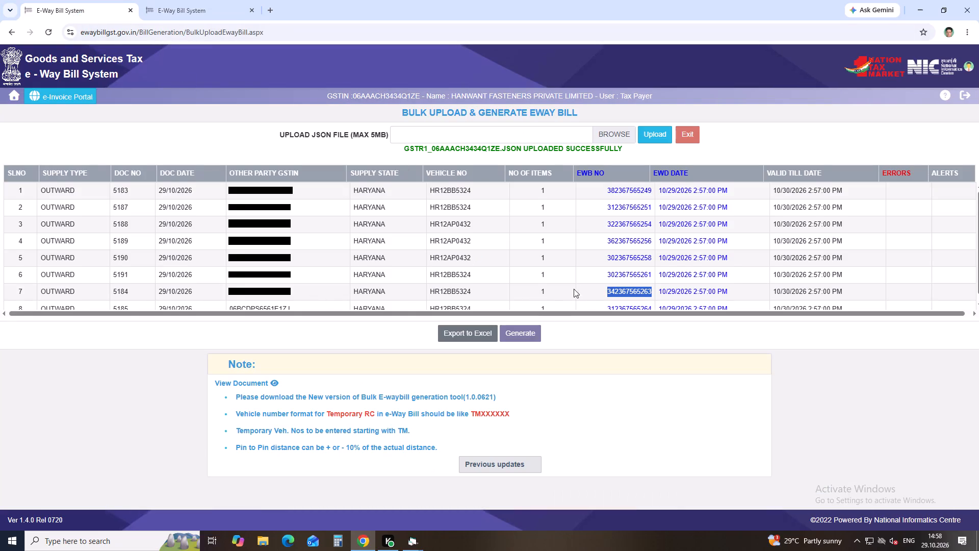
scroll(580, 281, "down", 3)
left_click_drag(603, 299, 651, 305)
key("ctrl+c")
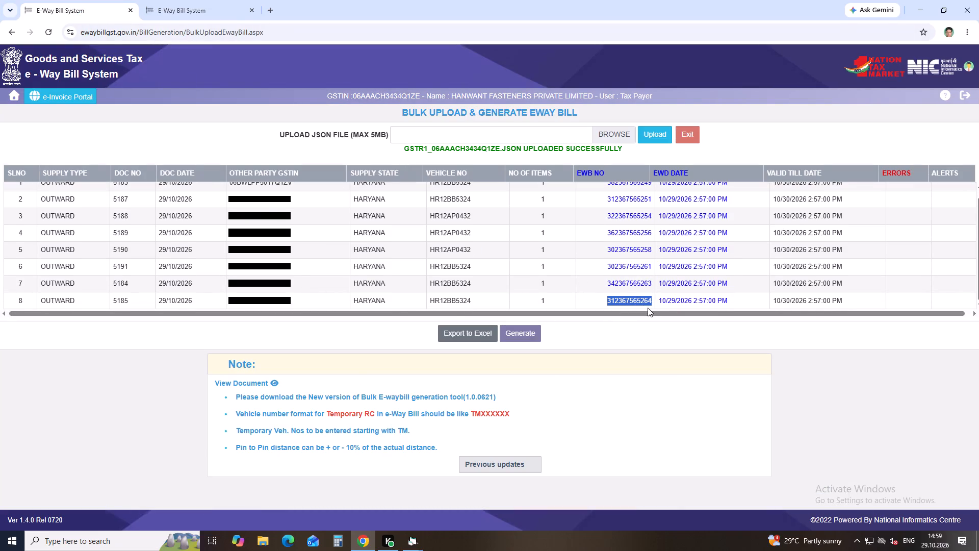
left_click(192, 12)
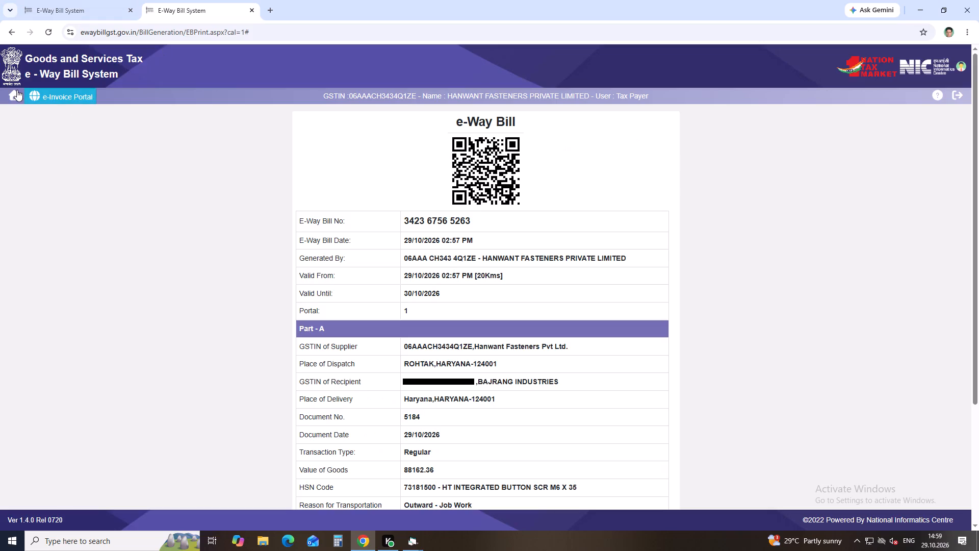
left_click(11, 94)
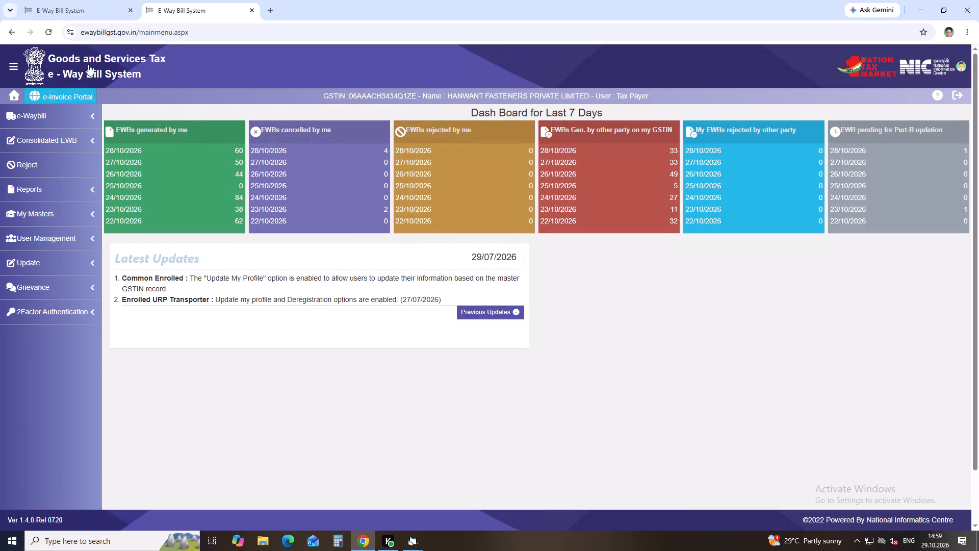
left_click(35, 120)
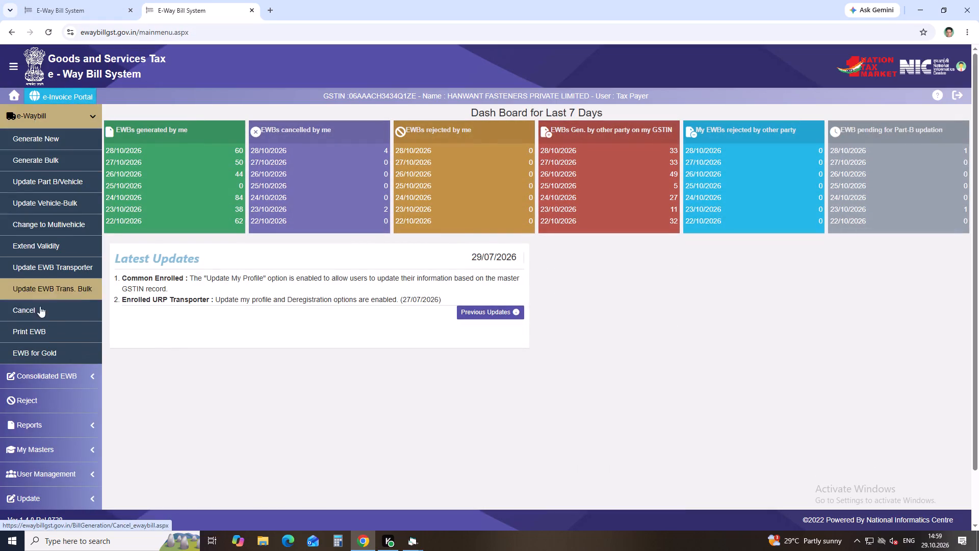
left_click(42, 328)
left_click(503, 123)
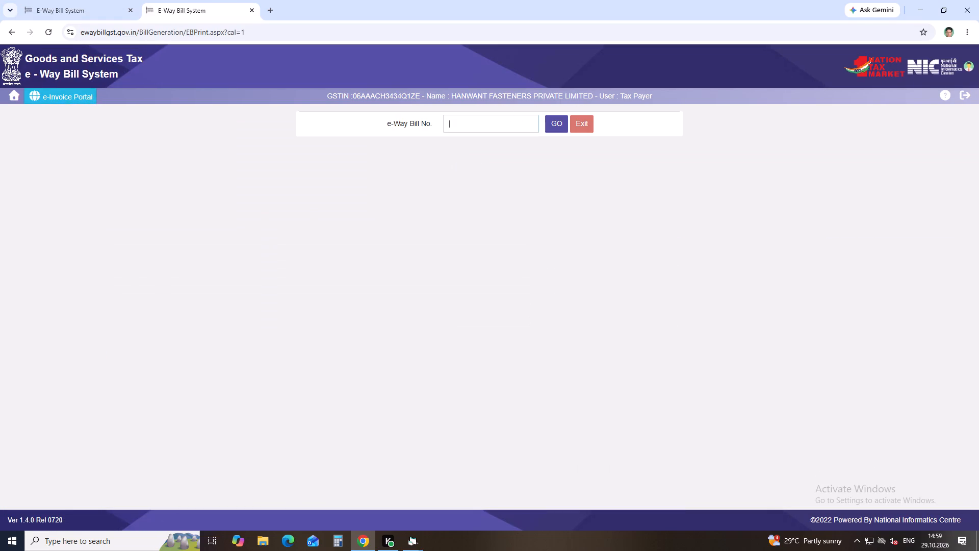
key("ctrl+v")
left_click(551, 128)
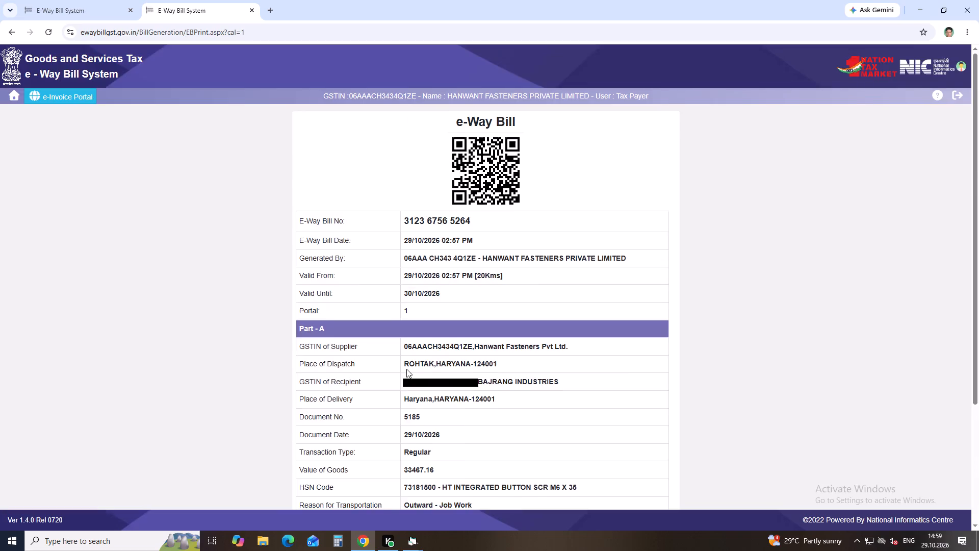
scroll(406, 369, "down", 6)
left_click(436, 486)
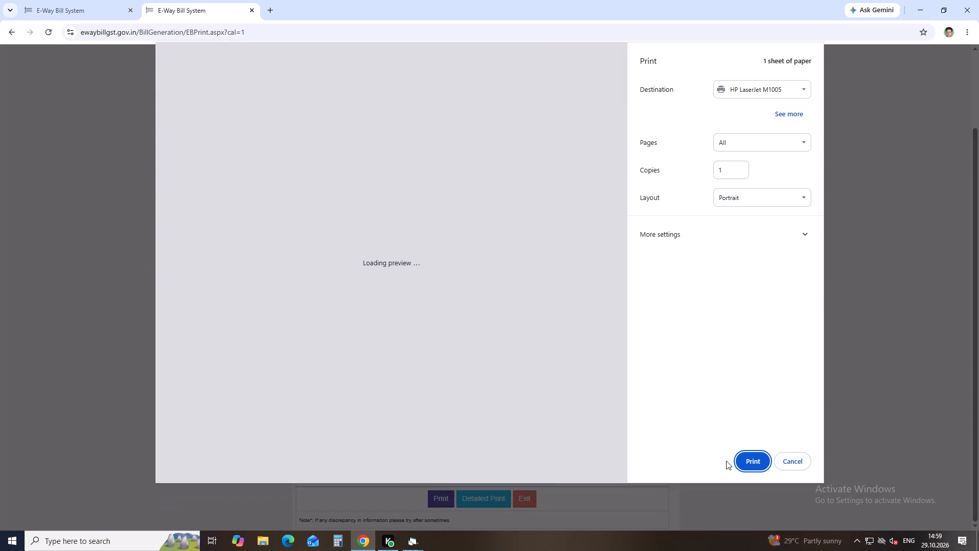
left_click(746, 461)
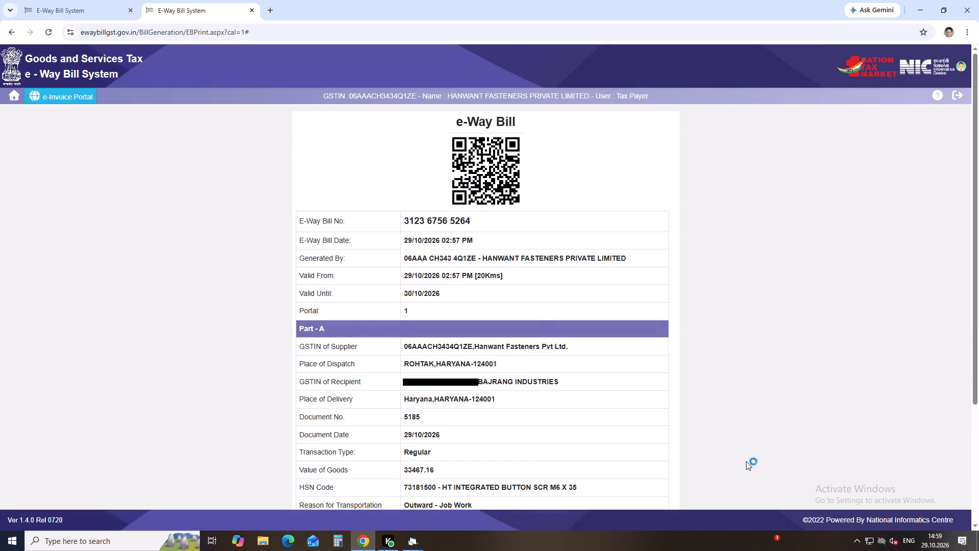
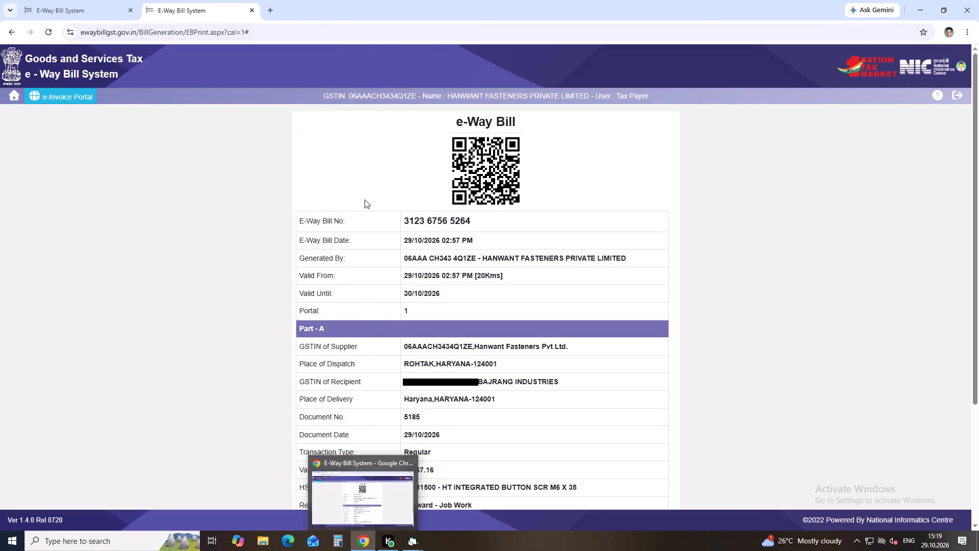
Open a new browser tab in Google Chrome alongside the e-way bill pages.
left_click(365, 538)
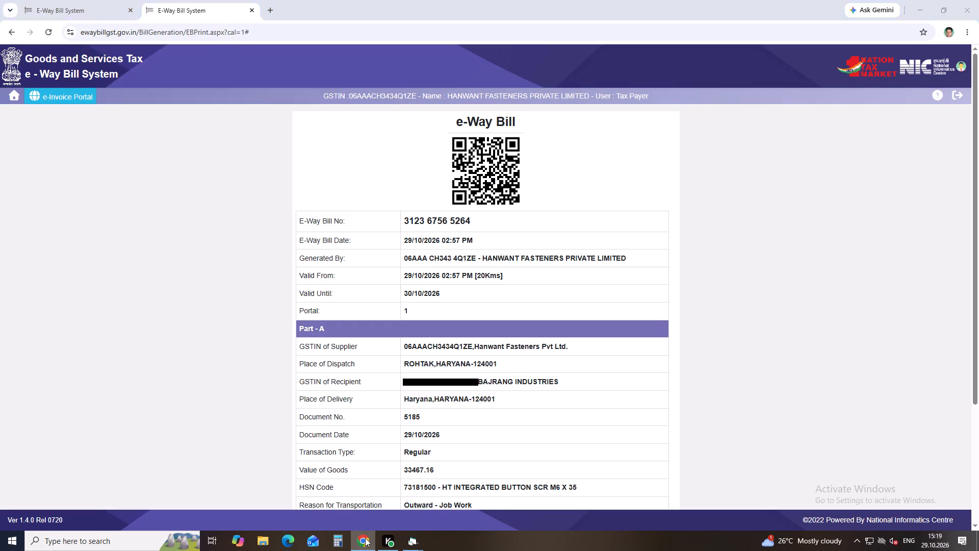
left_click(365, 538)
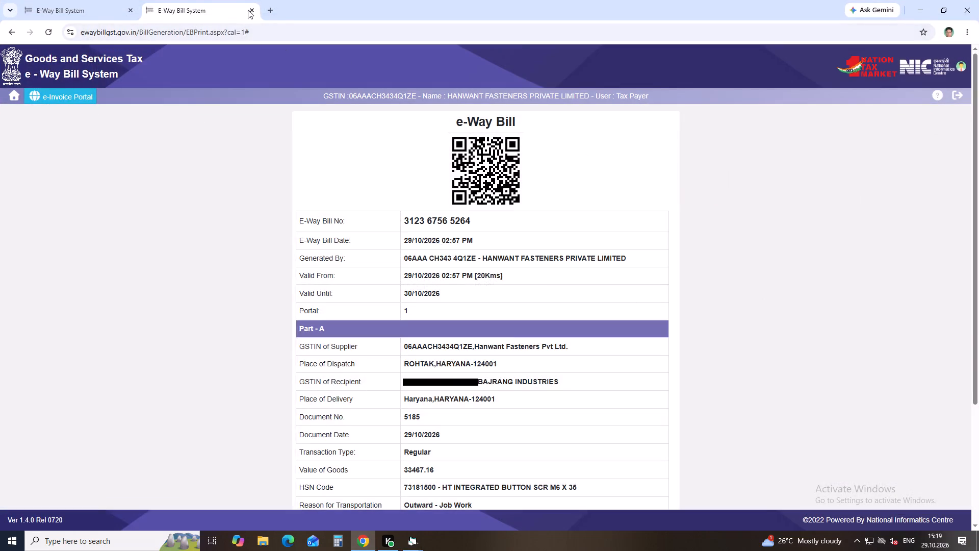
left_click(268, 9)
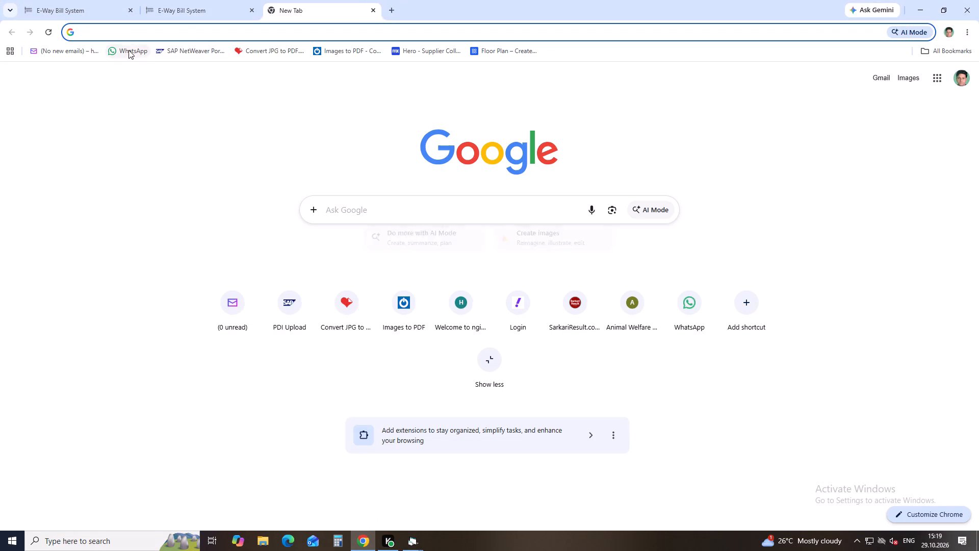